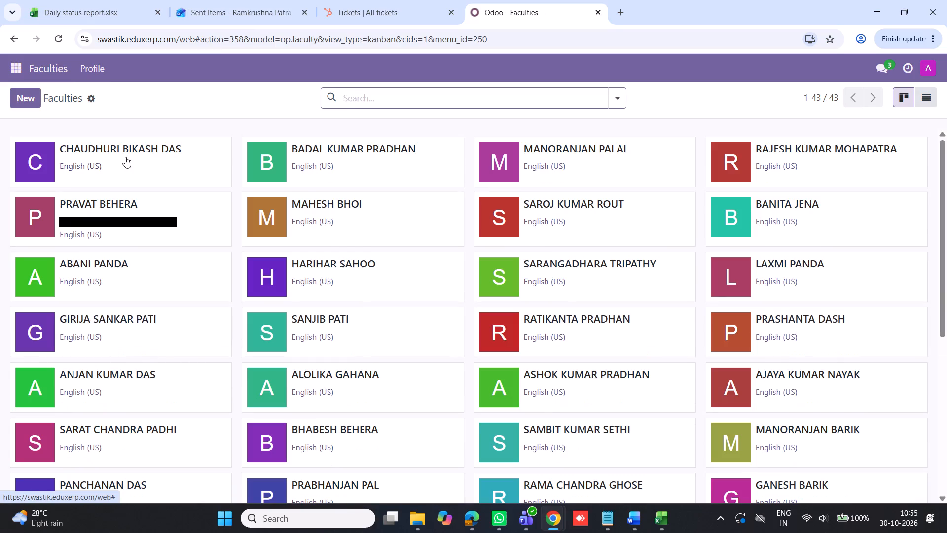
Open the user management list from the general settings and remove its Internal Users filter.
{"action": "scroll", "coordinate": [512, 282], "scroll_direction": "down", "scroll_amount": 2}
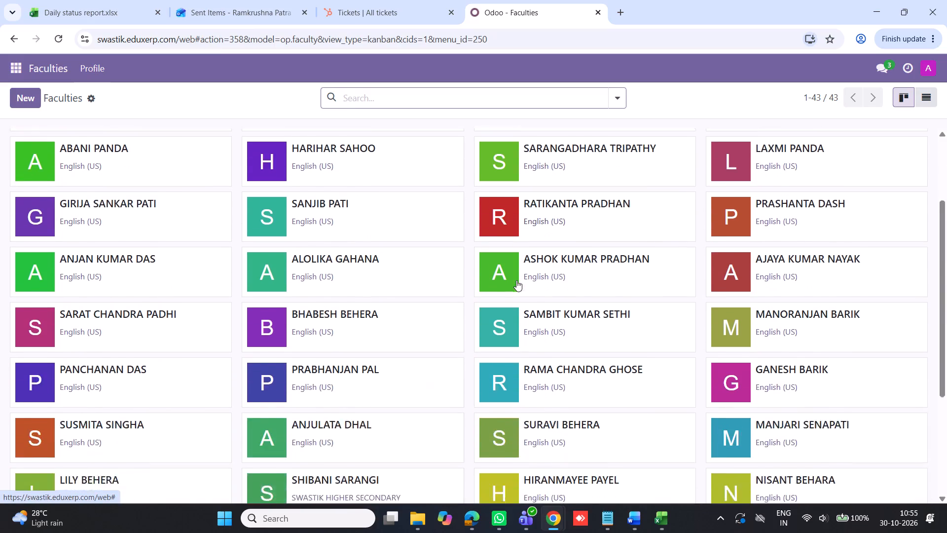
{"action": "scroll", "coordinate": [516, 280], "scroll_direction": "down", "scroll_amount": 3}
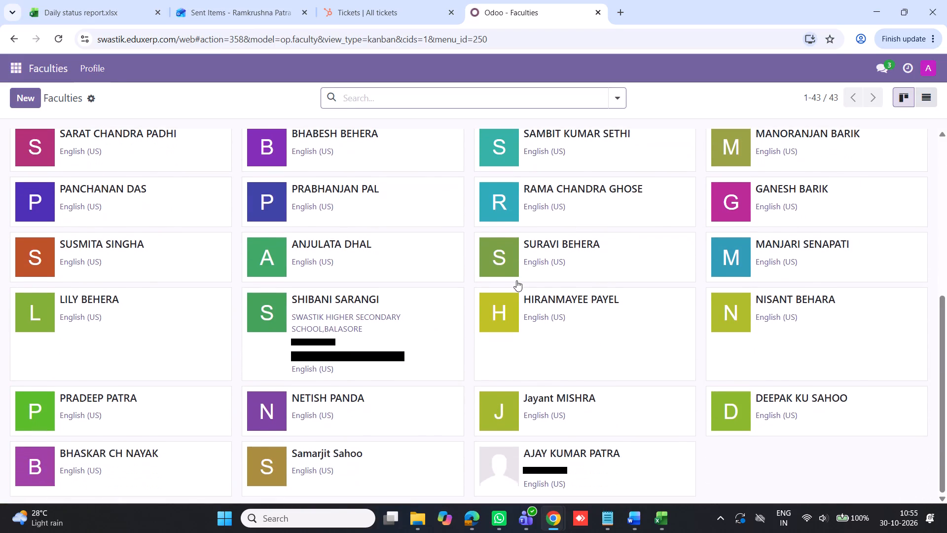
{"action": "scroll", "coordinate": [516, 280], "scroll_direction": "down", "scroll_amount": 1}
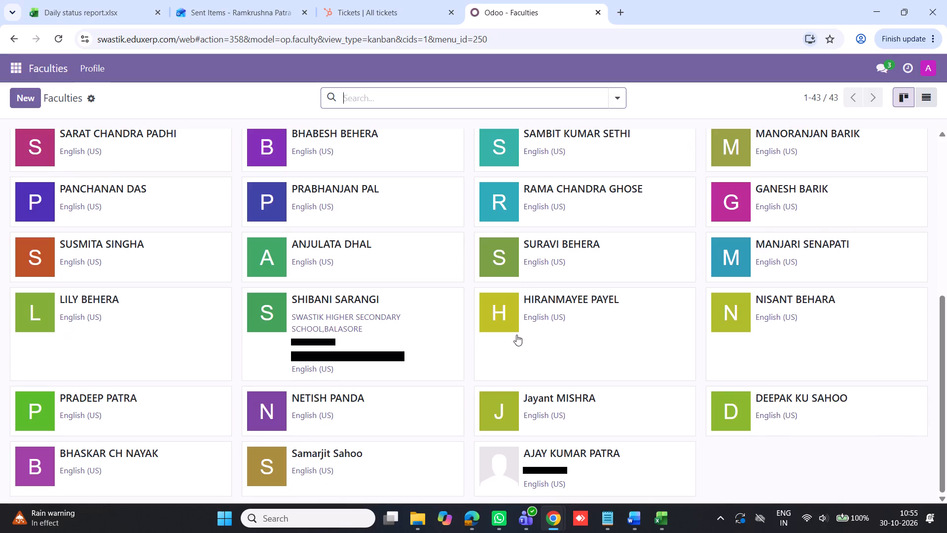
{"action": "left_click", "coordinate": [14, 70]}
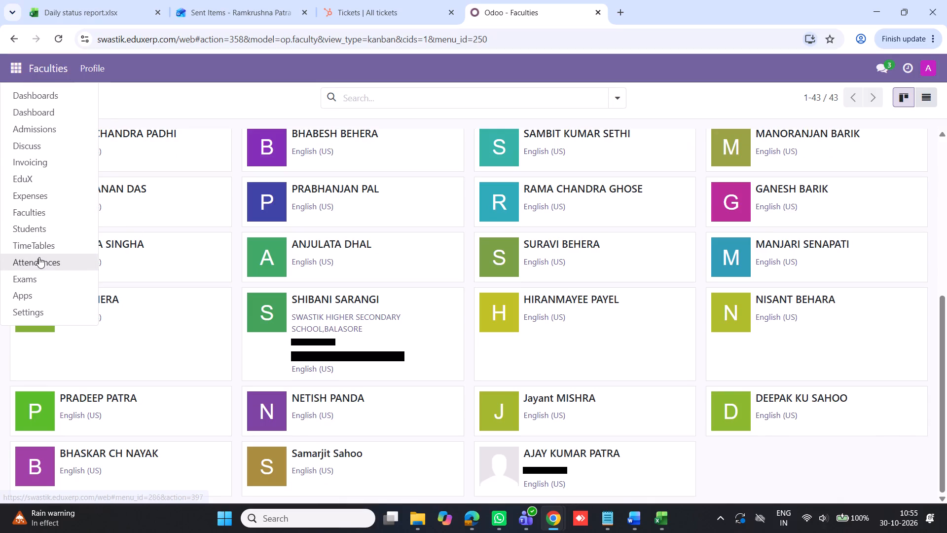
{"action": "left_click", "coordinate": [40, 317]}
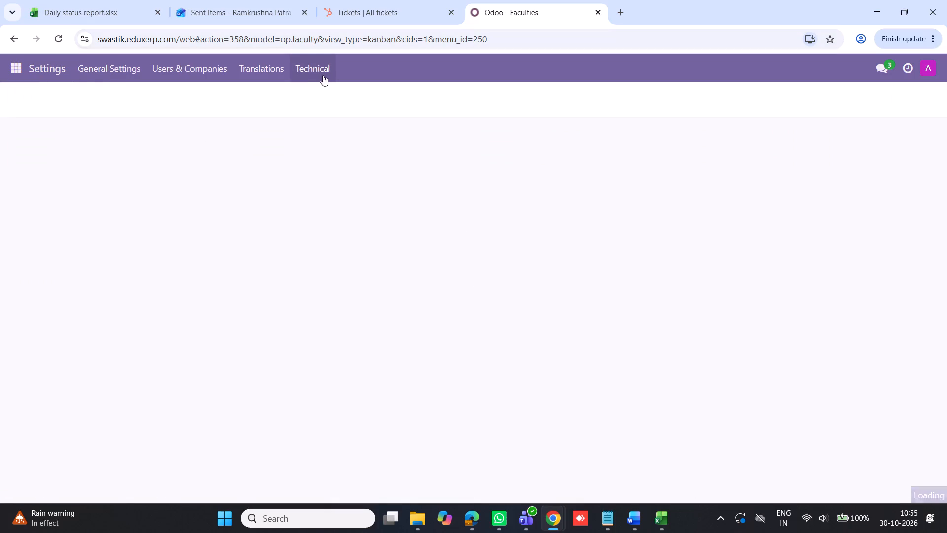
{"action": "left_click", "coordinate": [318, 73]}
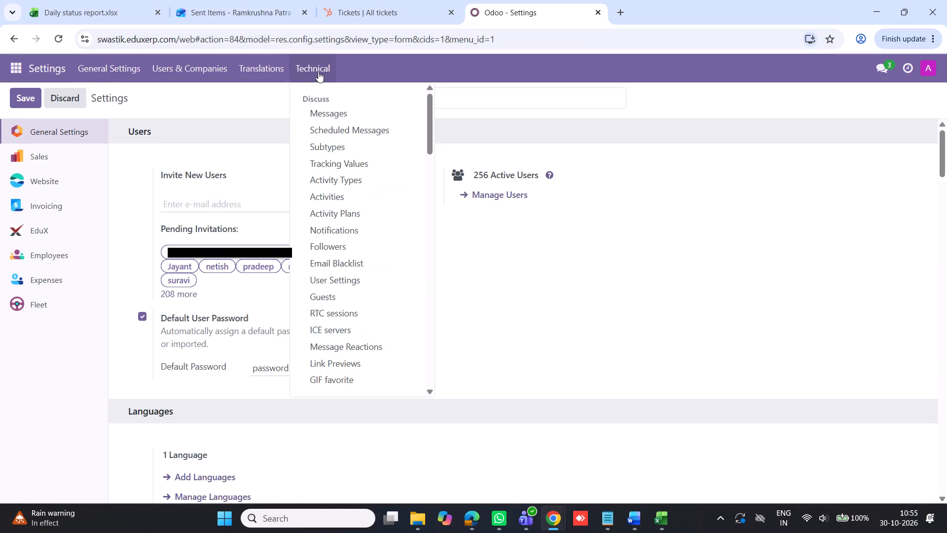
{"action": "left_click", "coordinate": [240, 102]}
{"action": "left_click", "coordinate": [483, 191]}
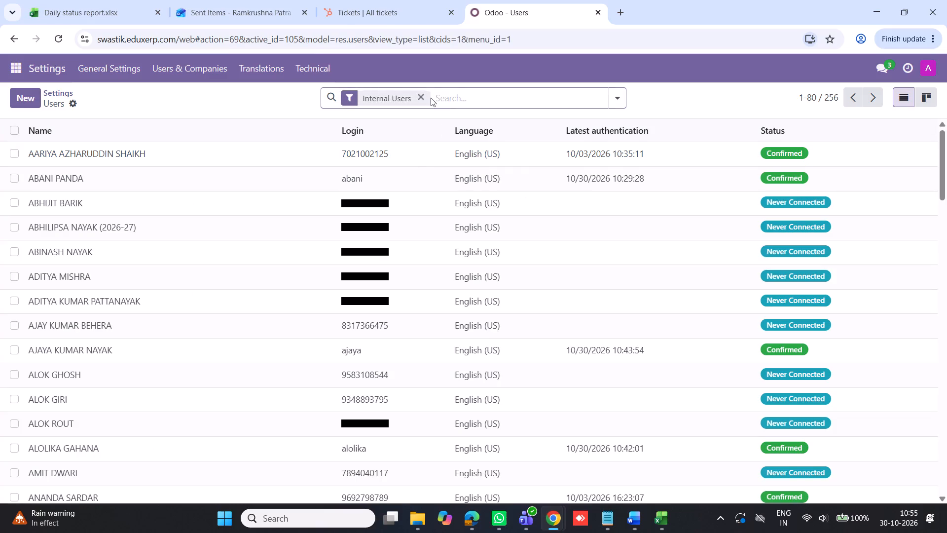
{"action": "left_click", "coordinate": [421, 94]}
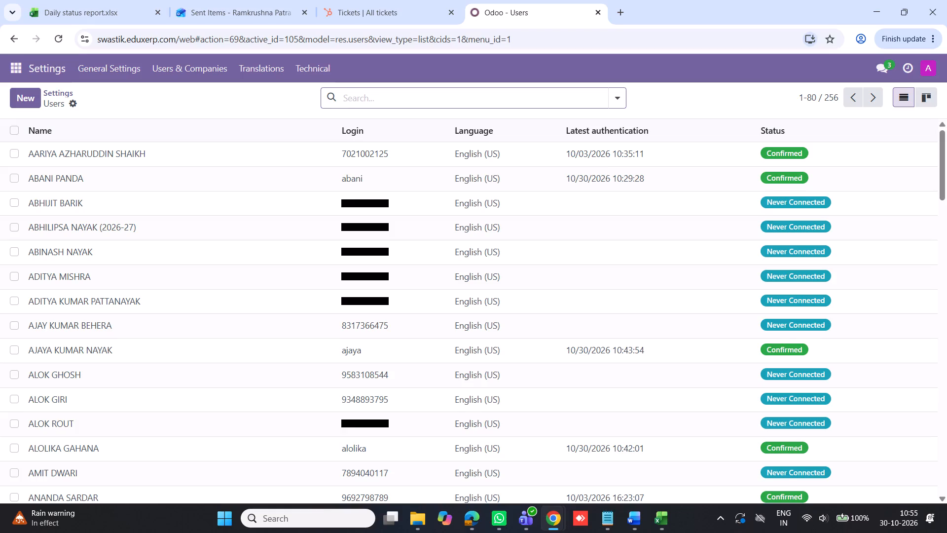
Search the users list for the faculty member with first name Girija and open that user's record.
{"action": "left_click", "coordinate": [394, 98]}
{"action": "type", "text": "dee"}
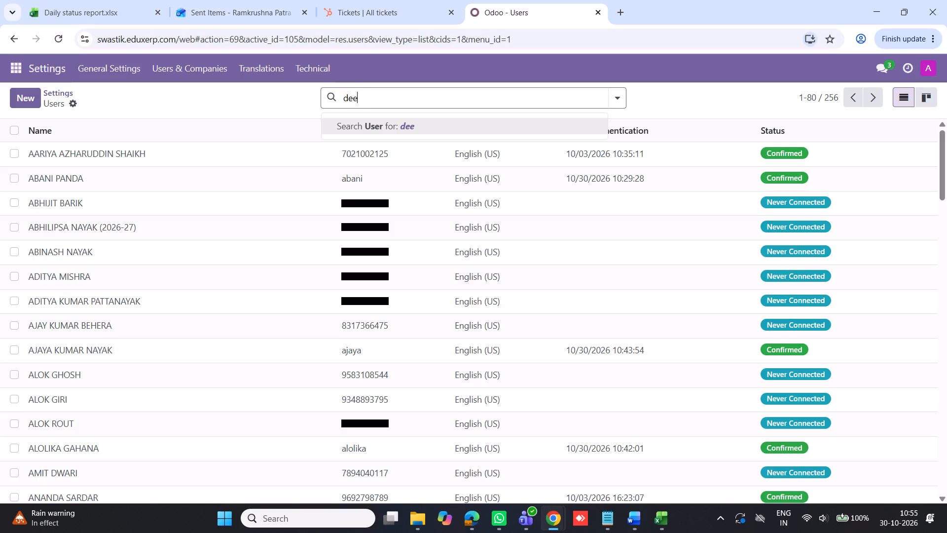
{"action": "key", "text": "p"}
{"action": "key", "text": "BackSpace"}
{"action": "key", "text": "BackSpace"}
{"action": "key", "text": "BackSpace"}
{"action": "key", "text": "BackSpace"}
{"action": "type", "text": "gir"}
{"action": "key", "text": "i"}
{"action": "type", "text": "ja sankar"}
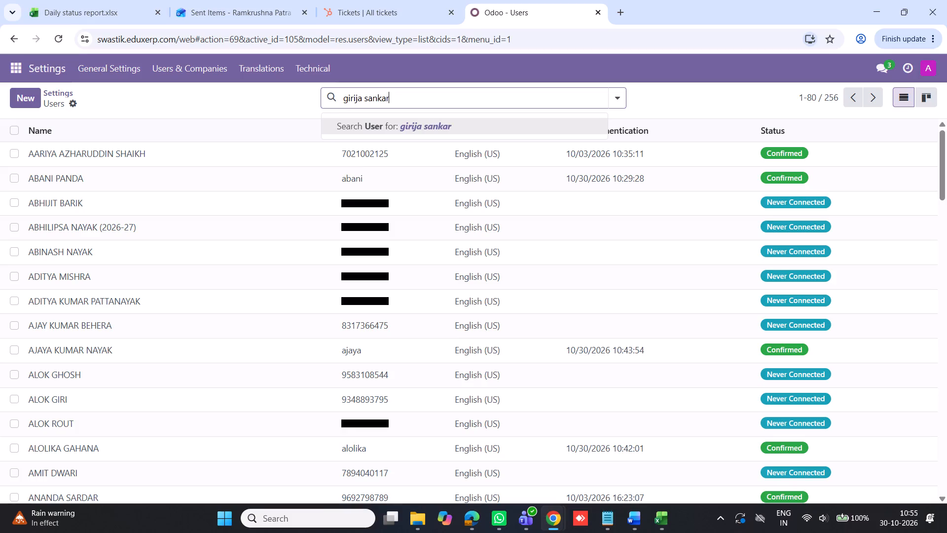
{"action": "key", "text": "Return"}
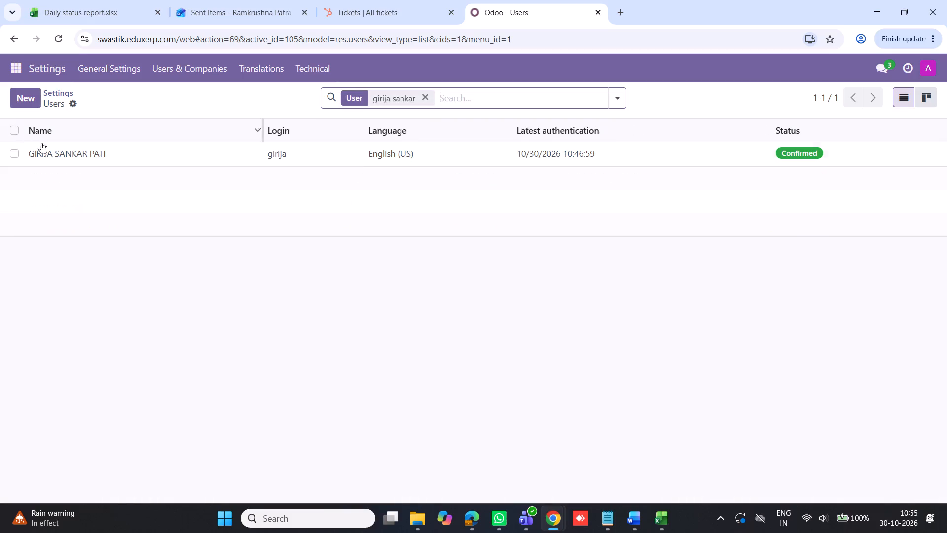
{"action": "left_click", "coordinate": [52, 150]}
Clear the user's Fleet, Employees and Expenses access under Human Resources, leaving all three blank.
{"action": "scroll", "coordinate": [224, 265], "scroll_direction": "down", "scroll_amount": 6}
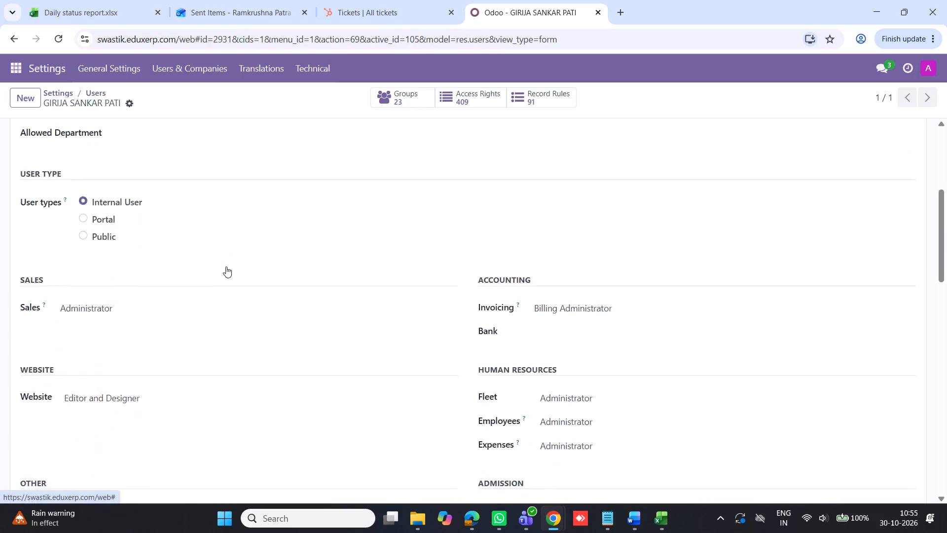
{"action": "scroll", "coordinate": [226, 266], "scroll_direction": "down", "scroll_amount": 2}
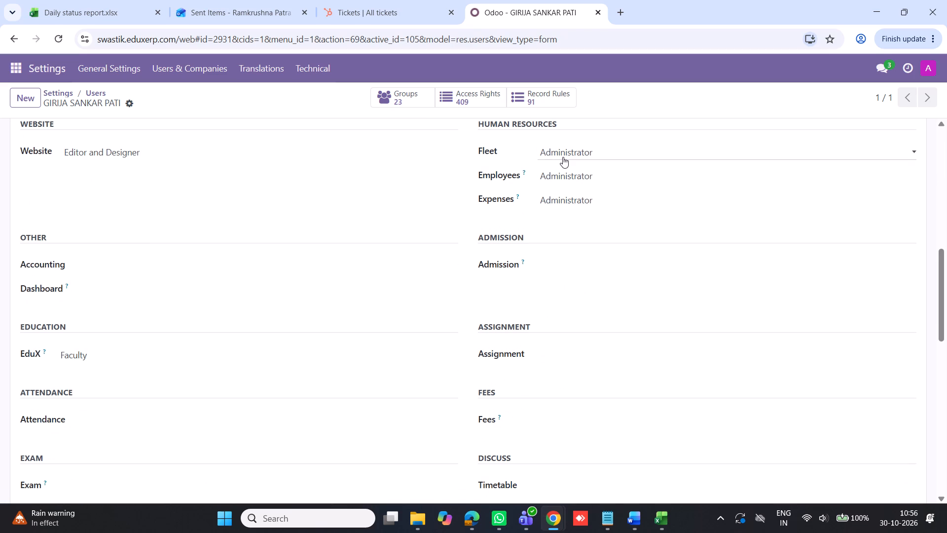
{"action": "left_click", "coordinate": [565, 155]}
{"action": "left_click", "coordinate": [567, 166]}
{"action": "left_click", "coordinate": [569, 173]}
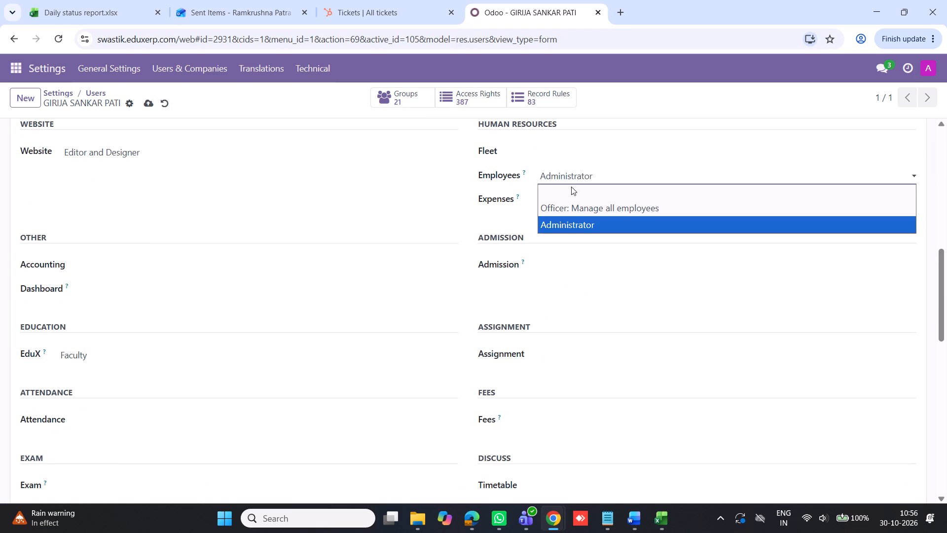
{"action": "left_click", "coordinate": [572, 192]}
{"action": "left_click", "coordinate": [572, 199]}
{"action": "left_click", "coordinate": [570, 213]}
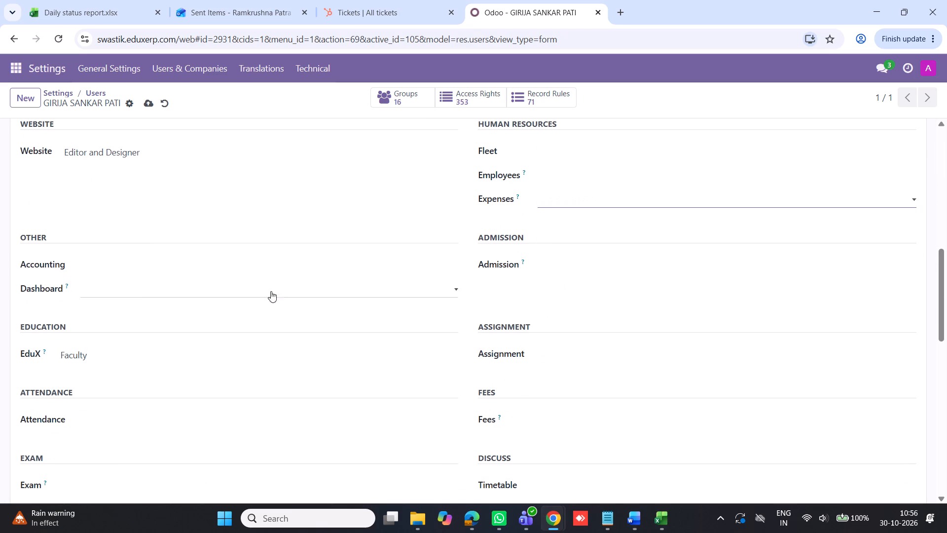
Clear the user's Website and Sales access rights, setting both to blank.
{"action": "left_click", "coordinate": [124, 156]}
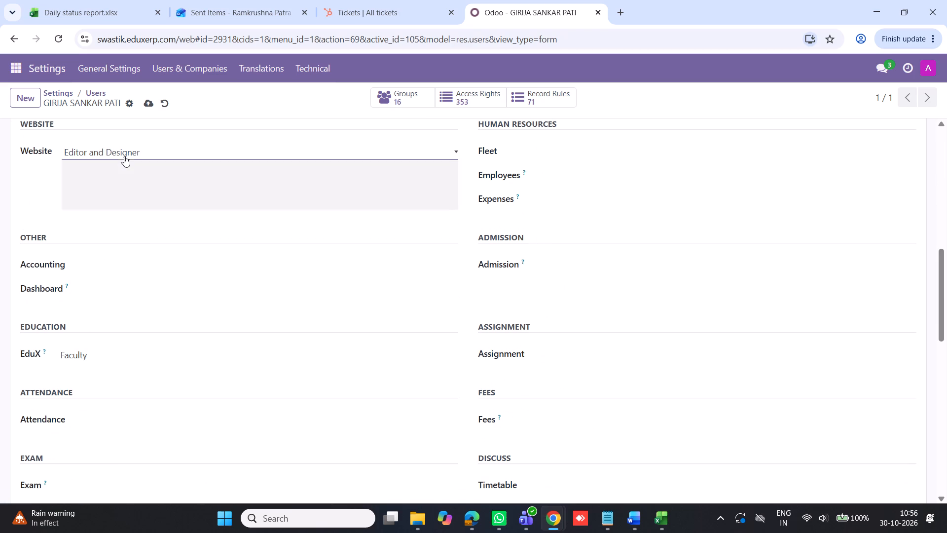
{"action": "left_click", "coordinate": [122, 171]}
{"action": "scroll", "coordinate": [185, 206], "scroll_direction": "up", "scroll_amount": 2}
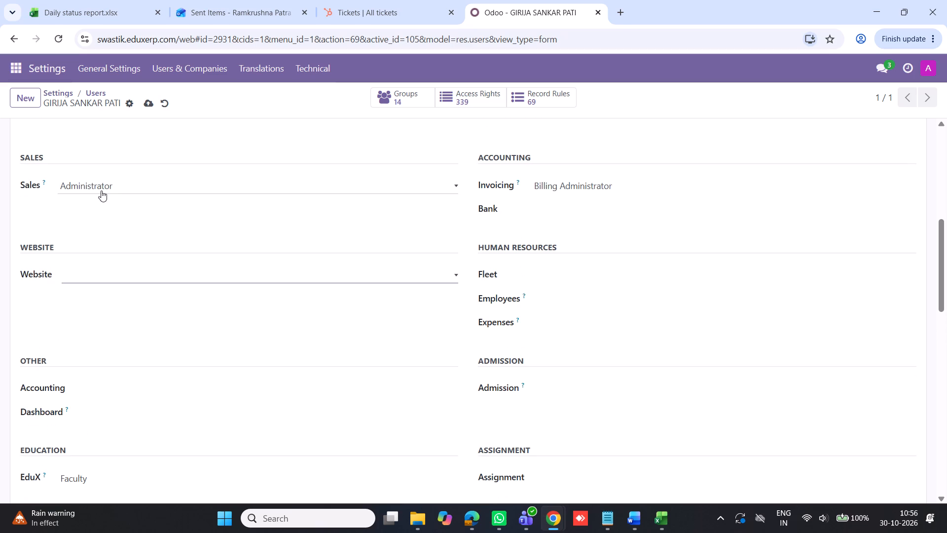
{"action": "left_click", "coordinate": [101, 190]}
{"action": "left_click", "coordinate": [99, 203]}
Set the user's Exam and Attendance access rights to User.
{"action": "scroll", "coordinate": [239, 239], "scroll_direction": "down", "scroll_amount": 4}
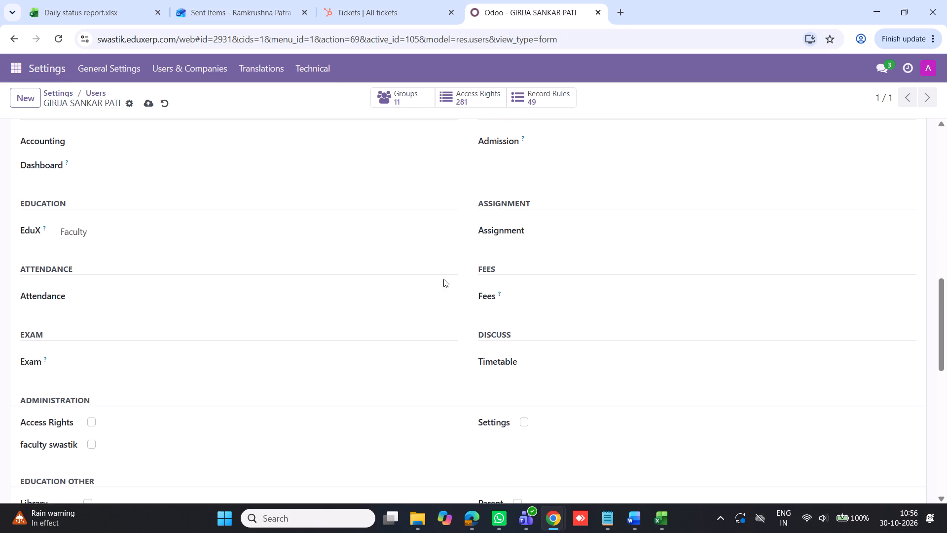
{"action": "scroll", "coordinate": [513, 358], "scroll_direction": "down", "scroll_amount": 4}
{"action": "scroll", "coordinate": [124, 227], "scroll_direction": "up", "scroll_amount": 1}
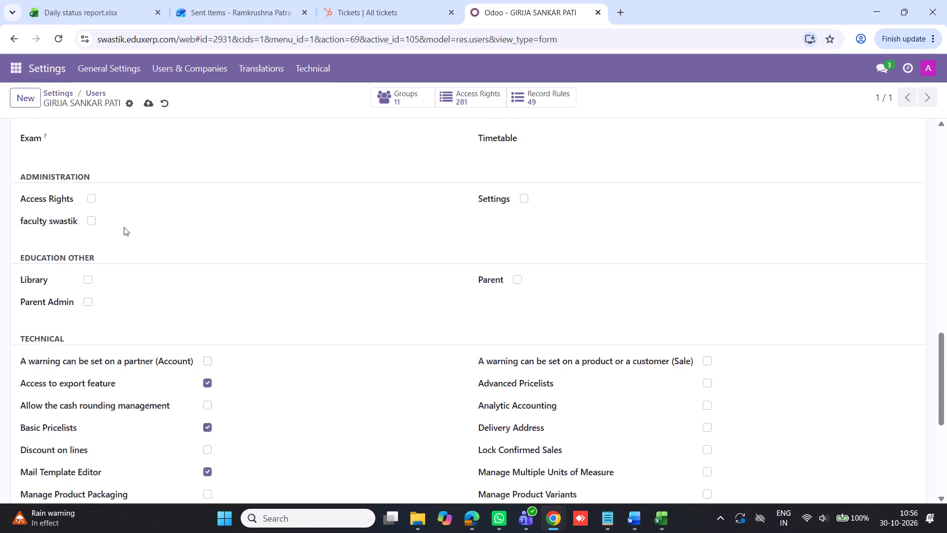
{"action": "scroll", "coordinate": [124, 227], "scroll_direction": "up", "scroll_amount": 2}
{"action": "left_click", "coordinate": [70, 302]}
{"action": "left_click", "coordinate": [78, 330]}
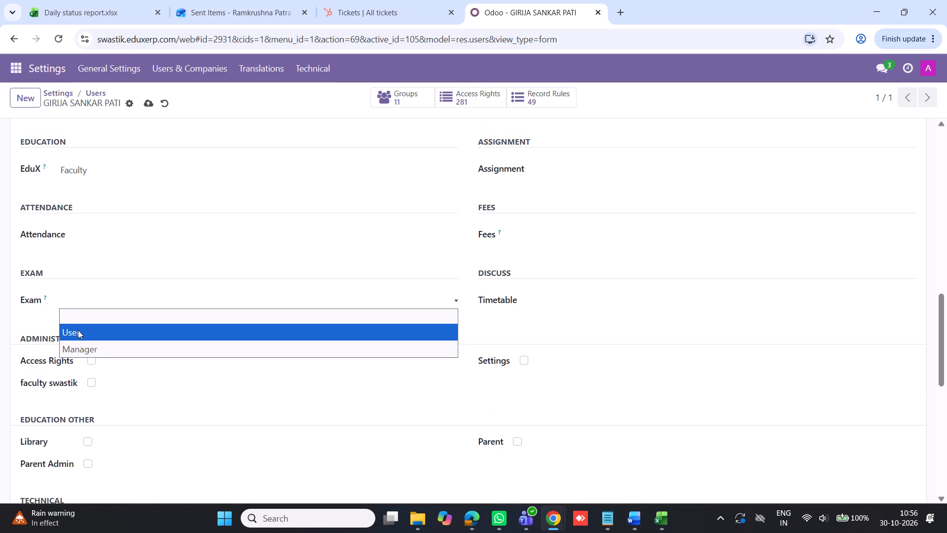
{"action": "left_click", "coordinate": [93, 235]}
{"action": "left_click", "coordinate": [93, 265]}
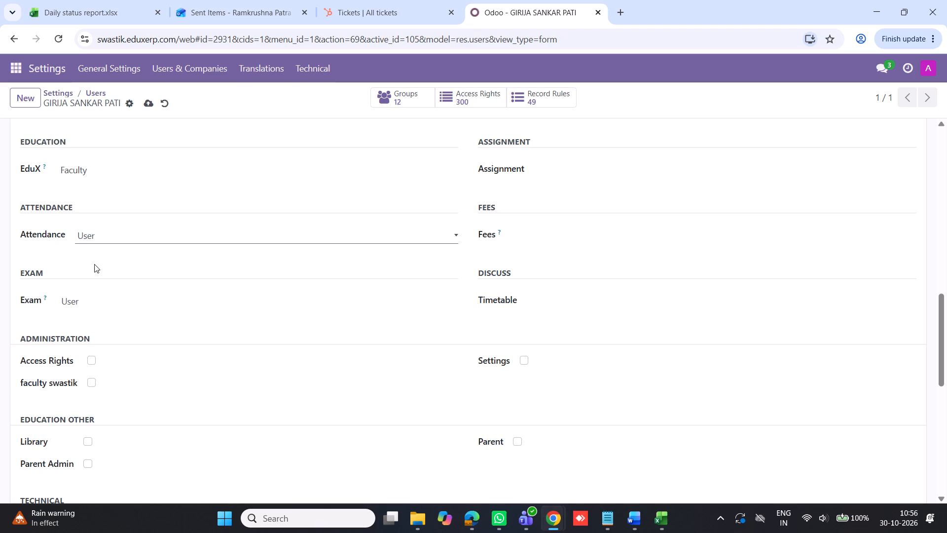
Set the user's Assignment and Timetable access rights to User.
{"action": "left_click", "coordinate": [546, 302]}
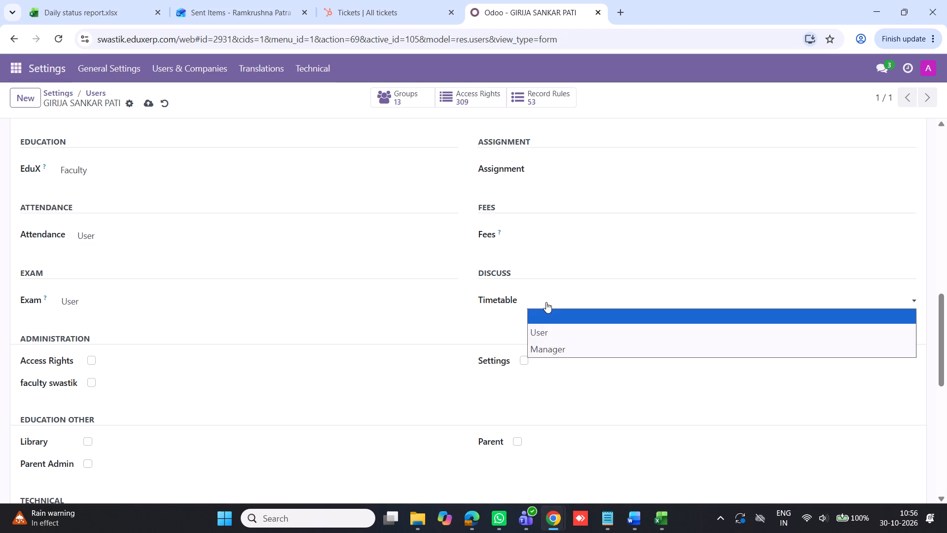
{"action": "left_click", "coordinate": [552, 166]}
{"action": "left_click", "coordinate": [554, 206]}
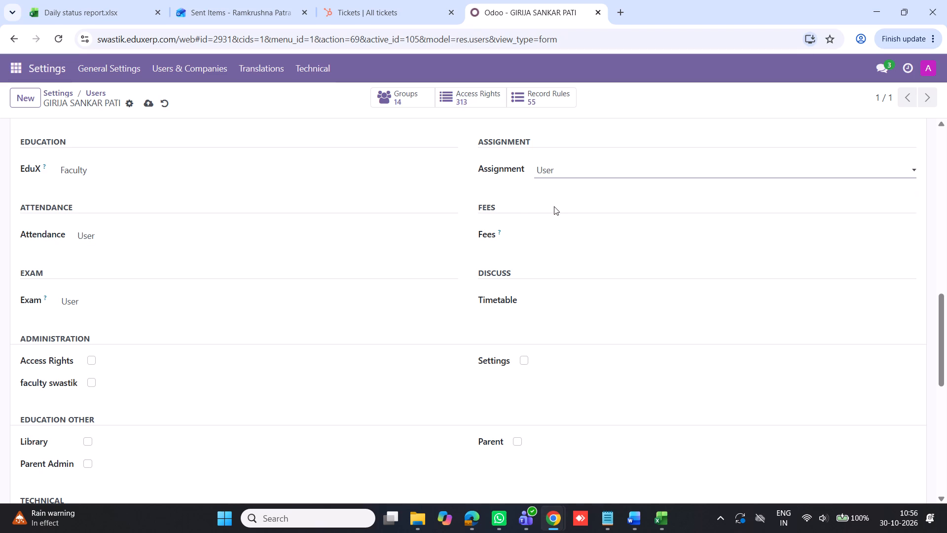
{"action": "scroll", "coordinate": [141, 202], "scroll_direction": "up", "scroll_amount": 1}
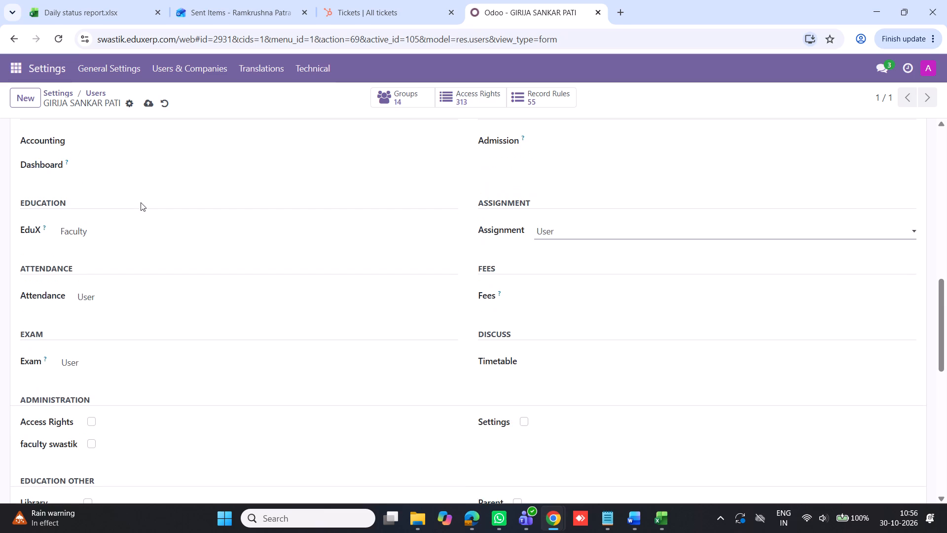
{"action": "scroll", "coordinate": [537, 214], "scroll_direction": "up", "scroll_amount": 1}
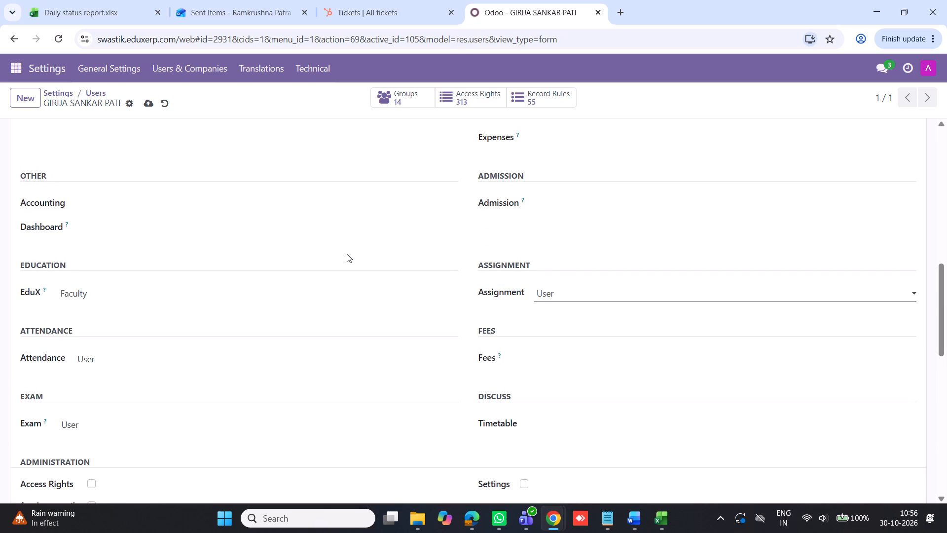
{"action": "scroll", "coordinate": [347, 254], "scroll_direction": "down", "scroll_amount": 2}
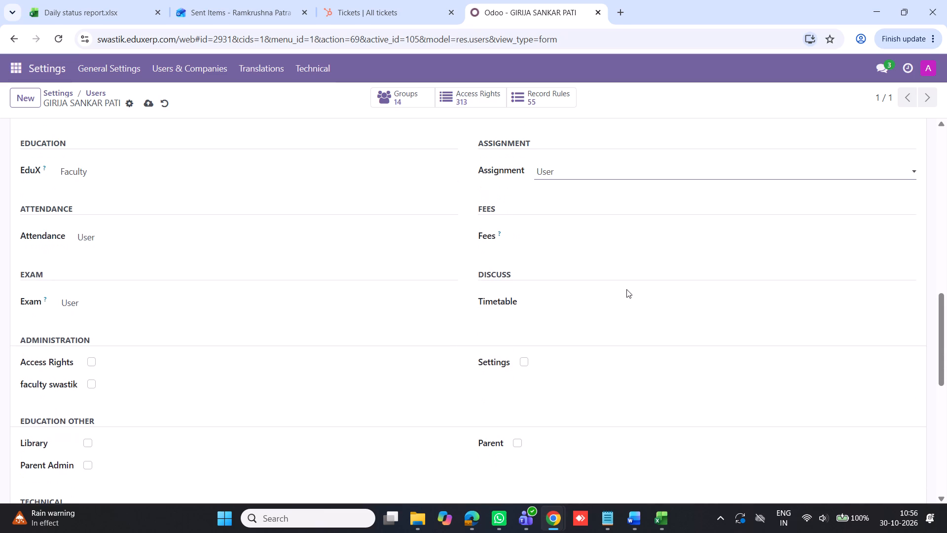
{"action": "left_click", "coordinate": [566, 300]}
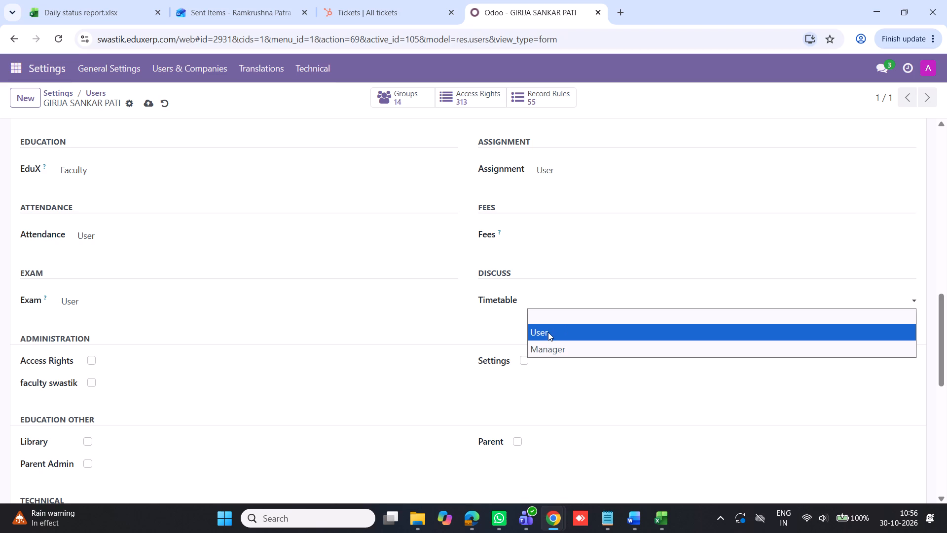
{"action": "left_click", "coordinate": [542, 334]}
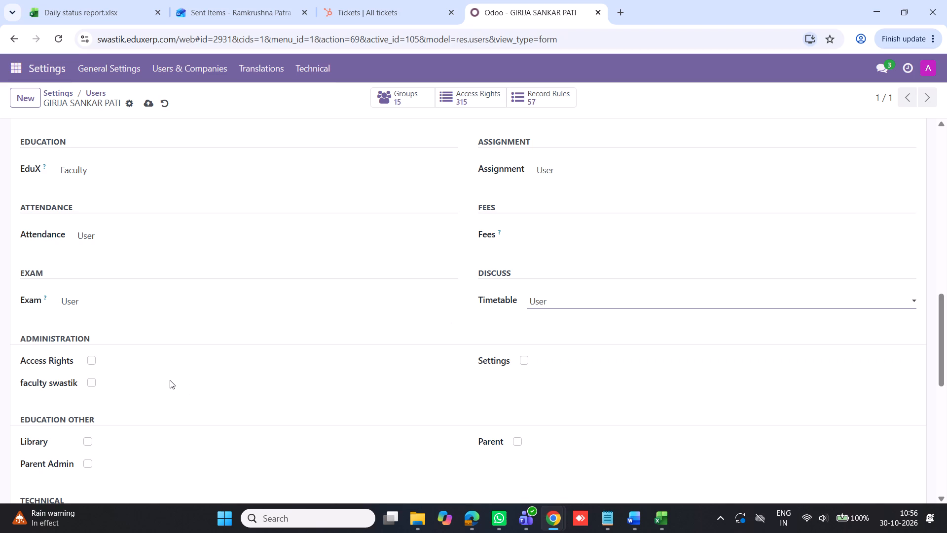
Save the changed access rights on the user's record.
{"action": "scroll", "coordinate": [170, 380], "scroll_direction": "down", "scroll_amount": 3}
{"action": "scroll", "coordinate": [290, 321], "scroll_direction": "up", "scroll_amount": 12}
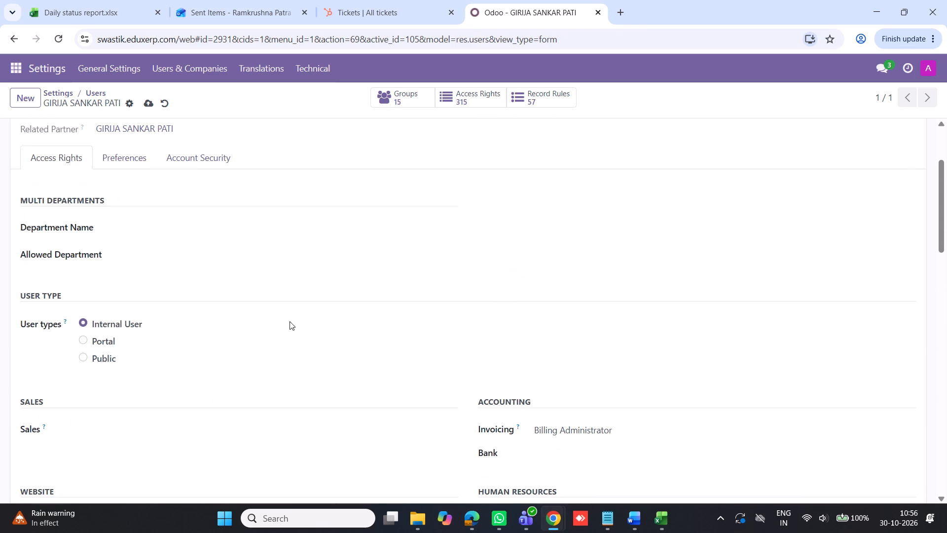
{"action": "left_click", "coordinate": [151, 105]}
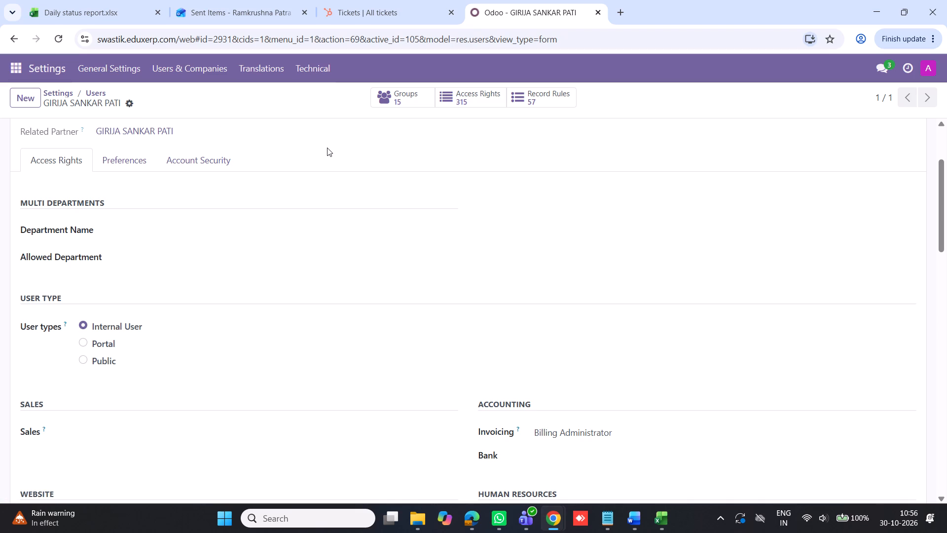
{"action": "scroll", "coordinate": [628, 291], "scroll_direction": "down", "scroll_amount": 3}
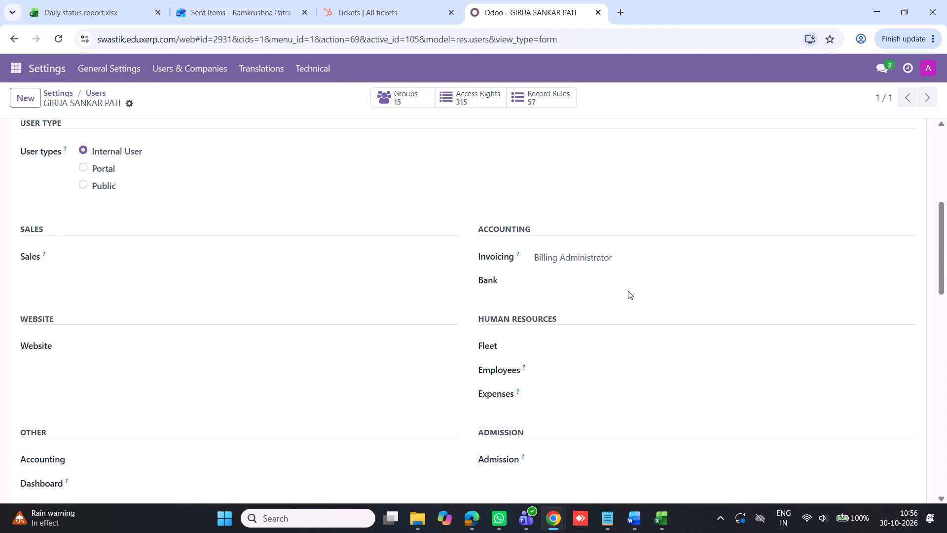
{"action": "scroll", "coordinate": [473, 290], "scroll_direction": "up", "scroll_amount": 5}
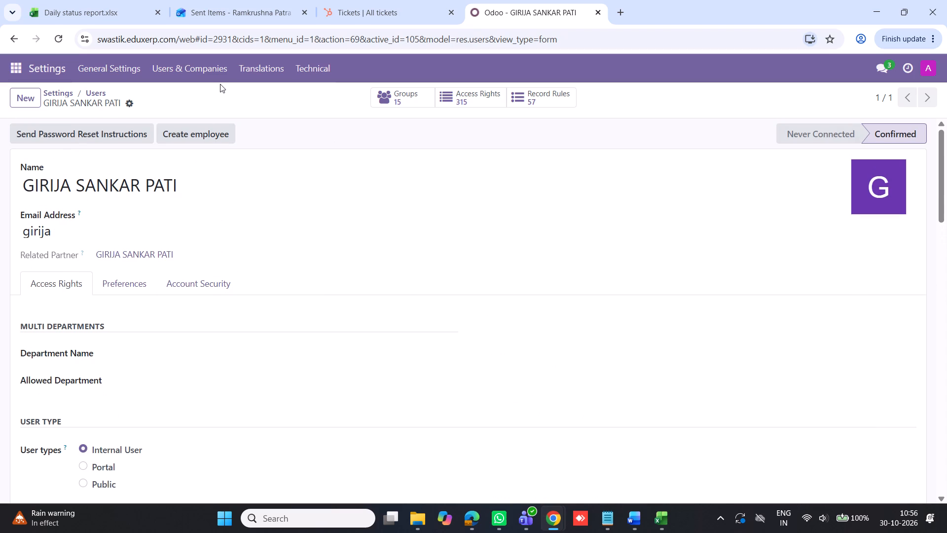
Return to the Users list, replace the current filter with a search for ajay, and clear that filter after checking.
{"action": "left_click", "coordinate": [101, 93]}
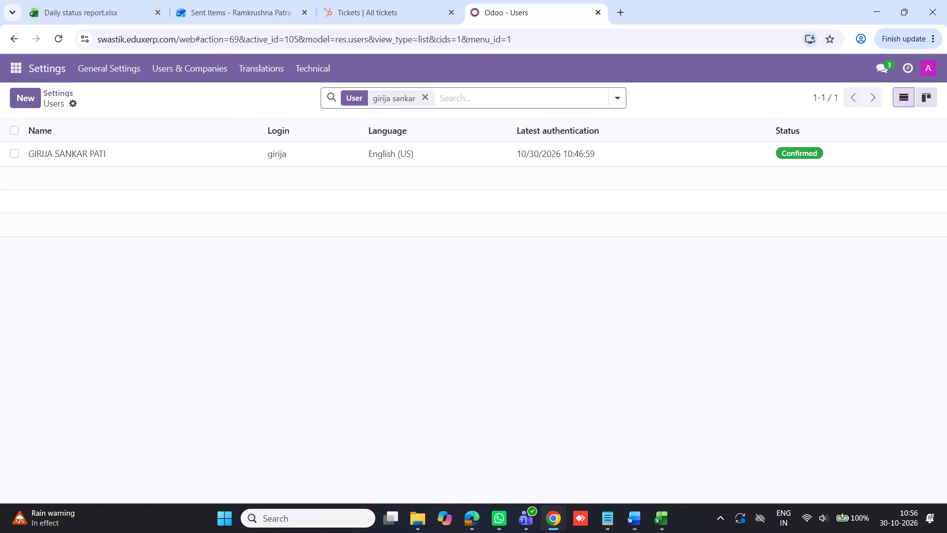
{"action": "left_click", "coordinate": [425, 97]}
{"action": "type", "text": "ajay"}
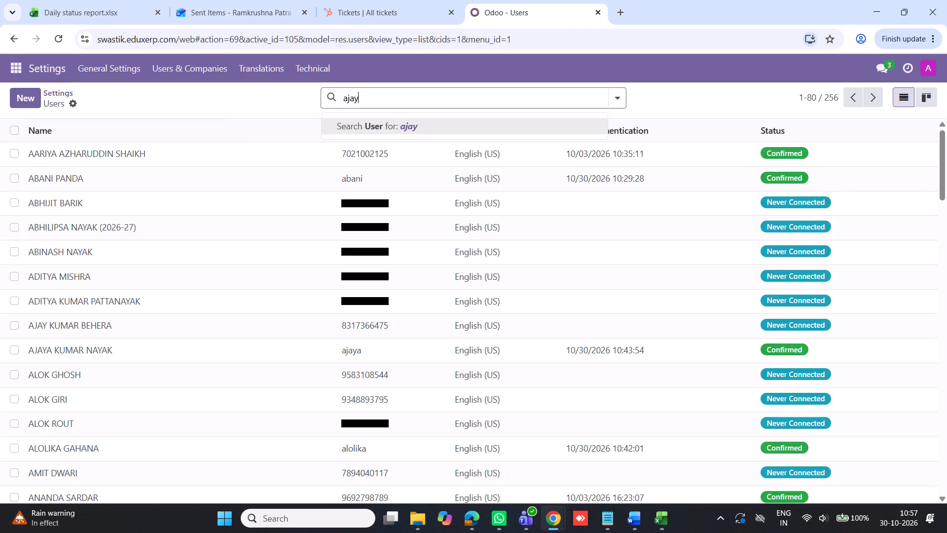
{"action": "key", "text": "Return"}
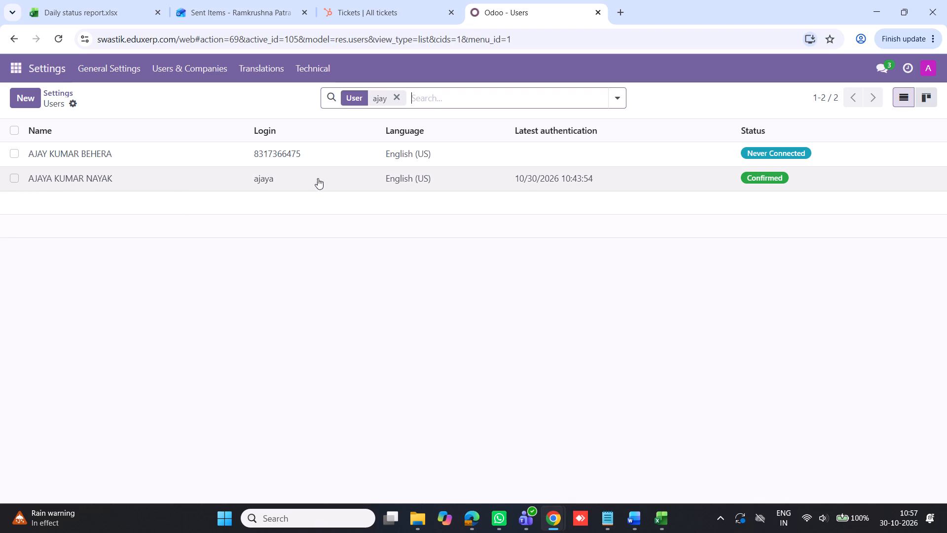
{"action": "left_click", "coordinate": [396, 98]}
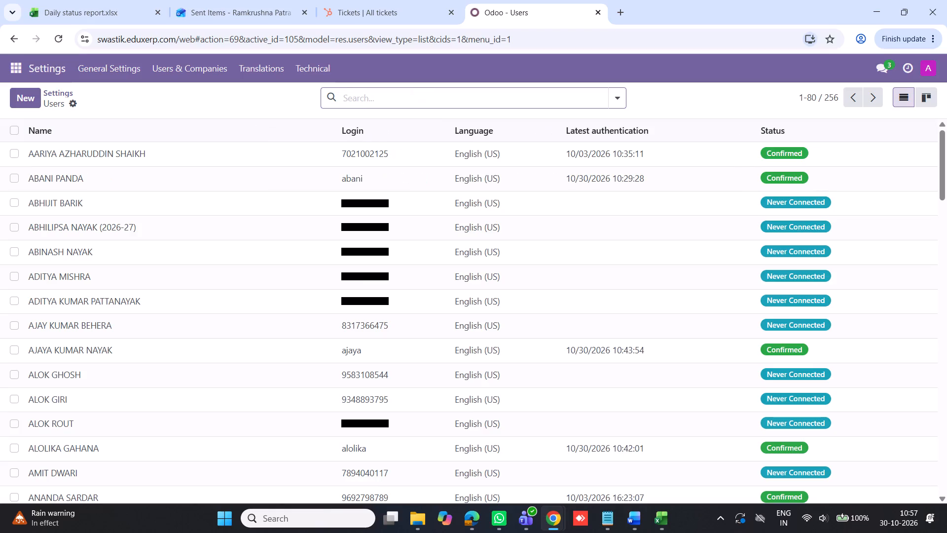
Open Faculties in a separate browser tab and look through the full faculty list for the faculty member named Ajay.
{"action": "left_click", "coordinate": [11, 71]}
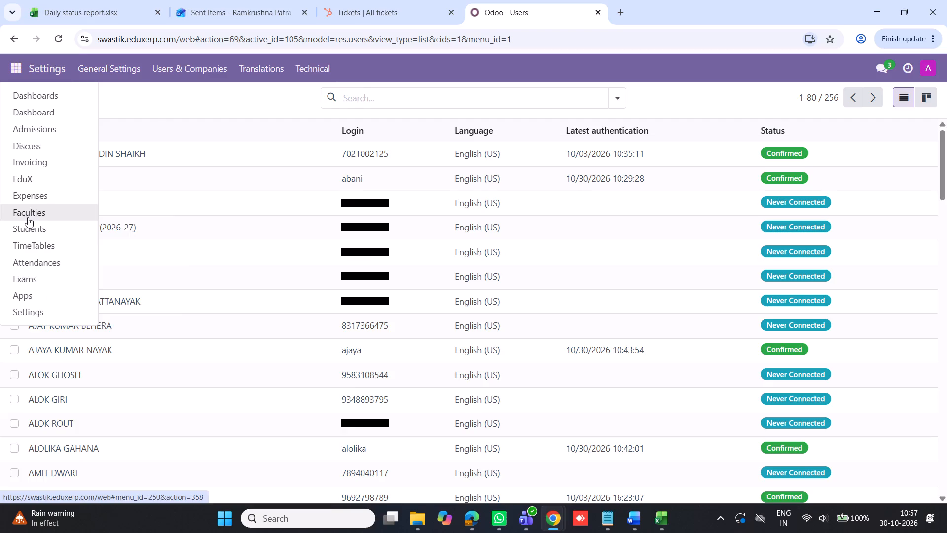
{"action": "right_click", "coordinate": [28, 217]}
{"action": "left_click", "coordinate": [84, 232]}
{"action": "left_click", "coordinate": [667, 0]}
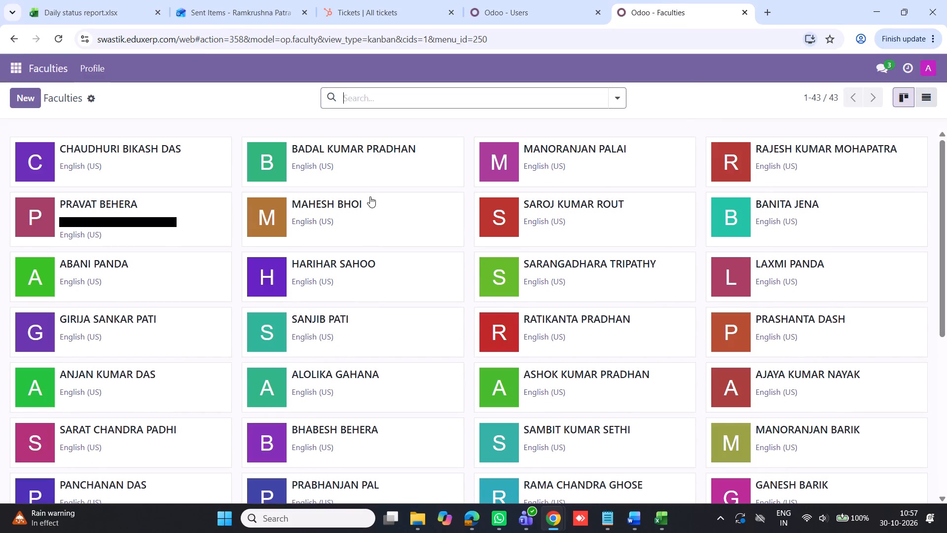
{"action": "scroll", "coordinate": [401, 300], "scroll_direction": "down", "scroll_amount": 2}
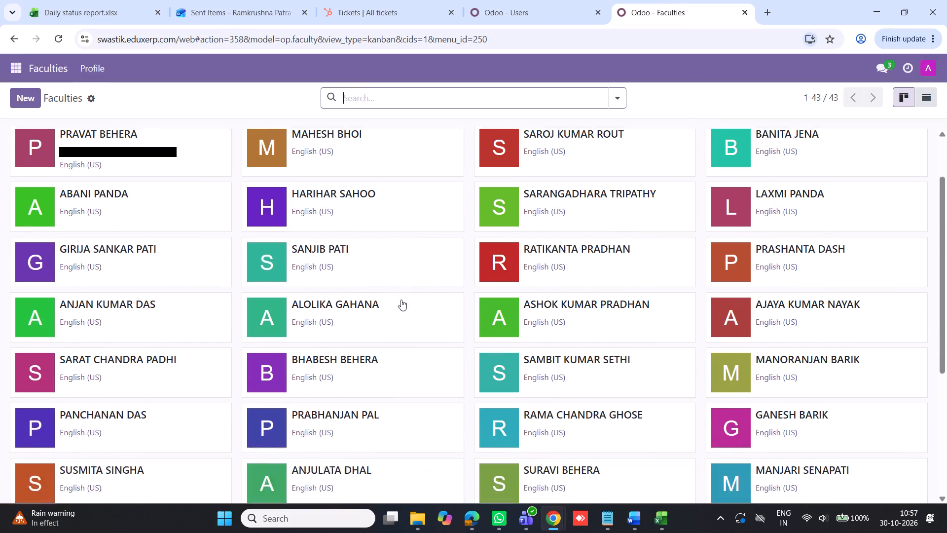
{"action": "scroll", "coordinate": [401, 300], "scroll_direction": "down", "scroll_amount": 1}
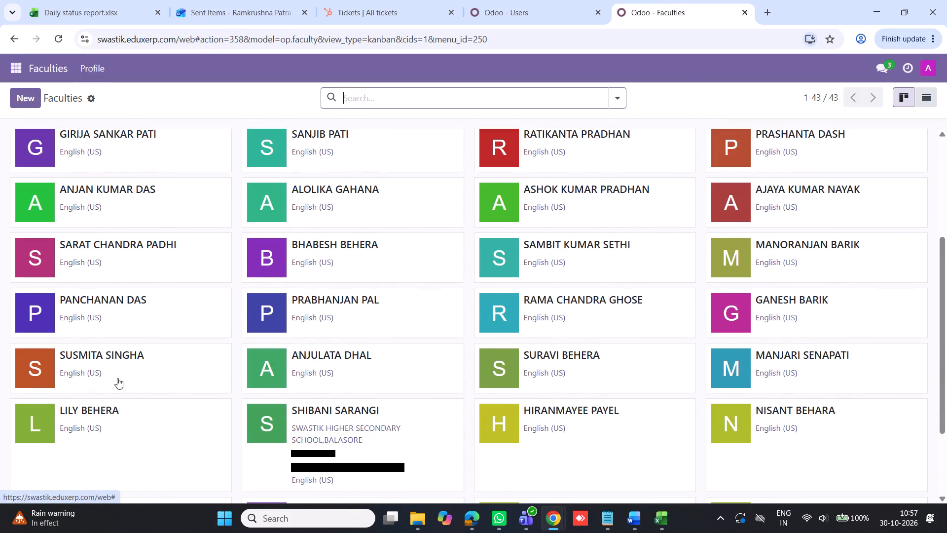
{"action": "scroll", "coordinate": [394, 280], "scroll_direction": "up", "scroll_amount": 5}
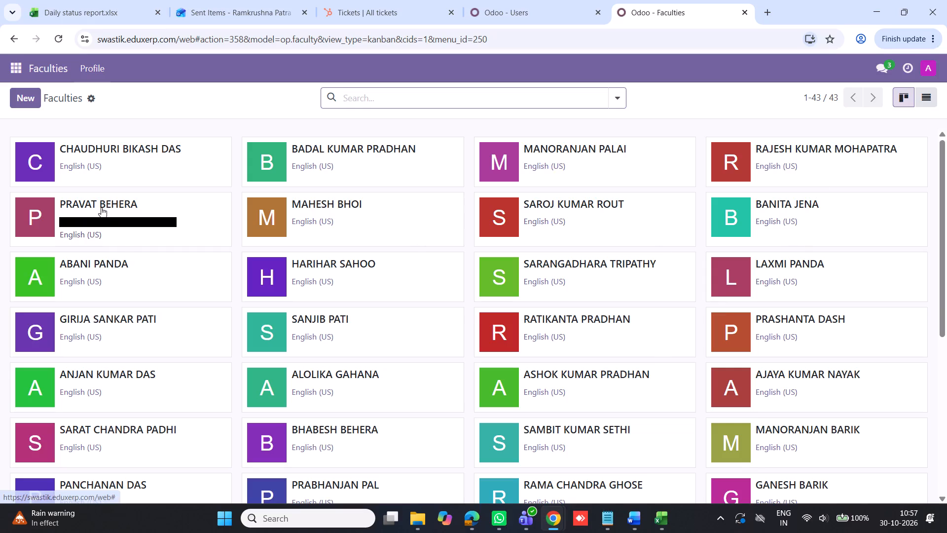
{"action": "scroll", "coordinate": [113, 238], "scroll_direction": "down", "scroll_amount": 2}
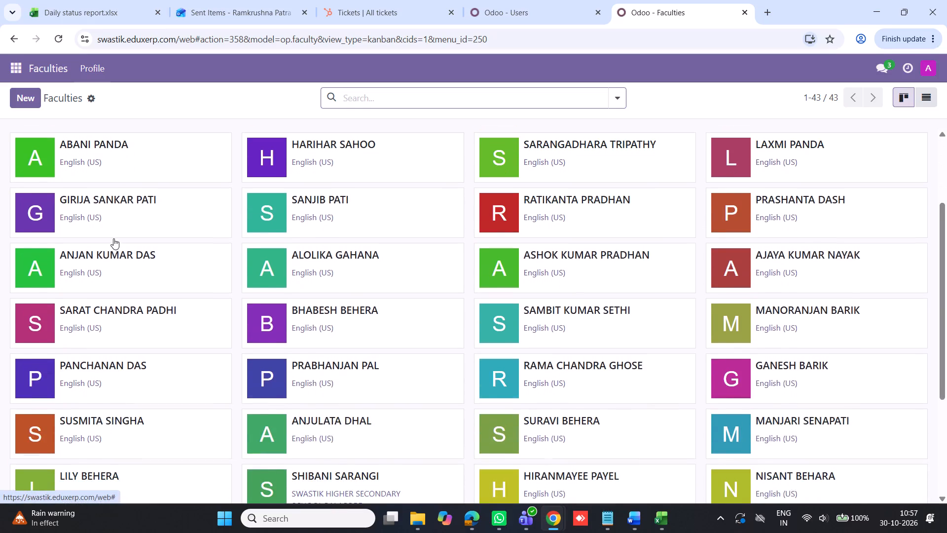
{"action": "scroll", "coordinate": [113, 238], "scroll_direction": "down", "scroll_amount": 4}
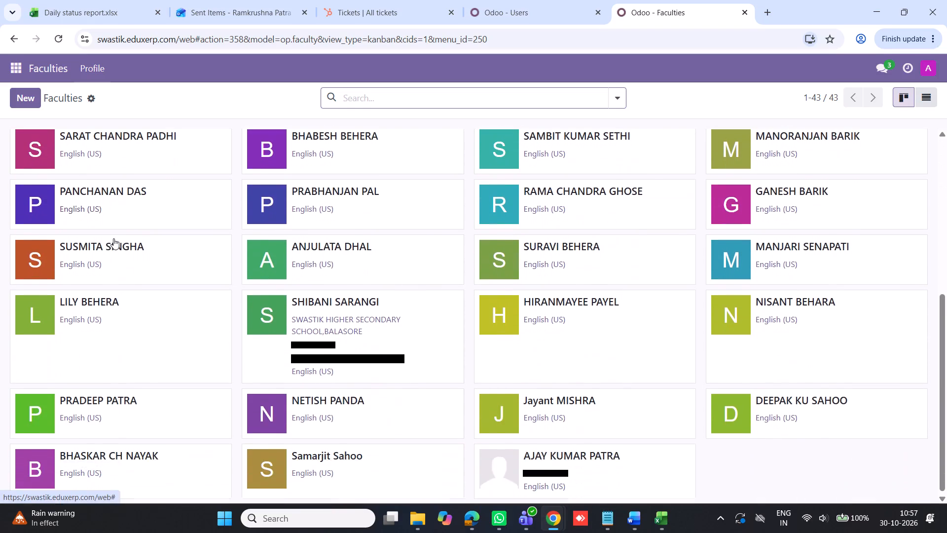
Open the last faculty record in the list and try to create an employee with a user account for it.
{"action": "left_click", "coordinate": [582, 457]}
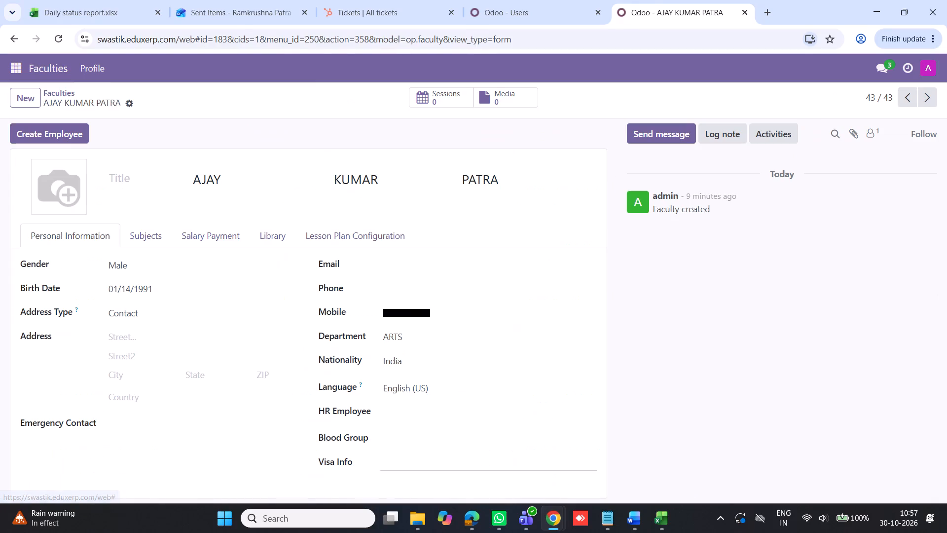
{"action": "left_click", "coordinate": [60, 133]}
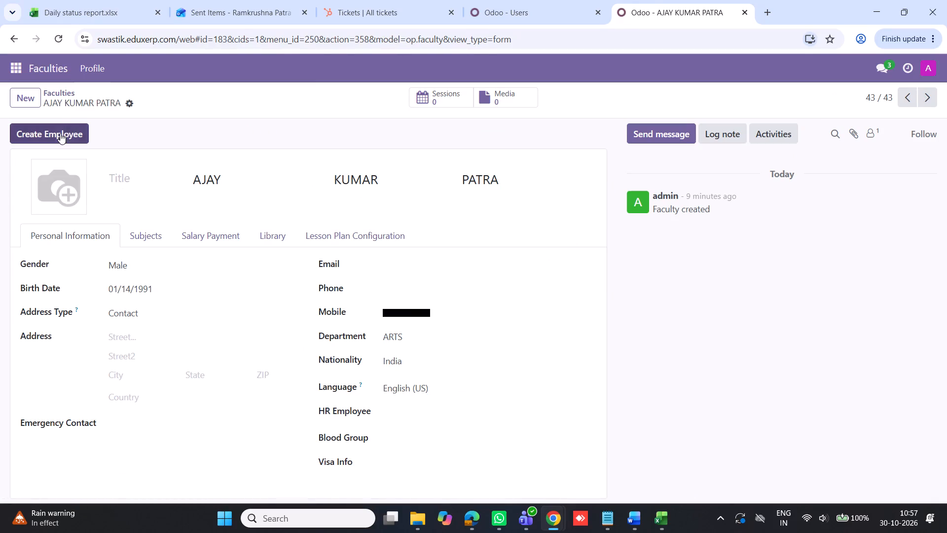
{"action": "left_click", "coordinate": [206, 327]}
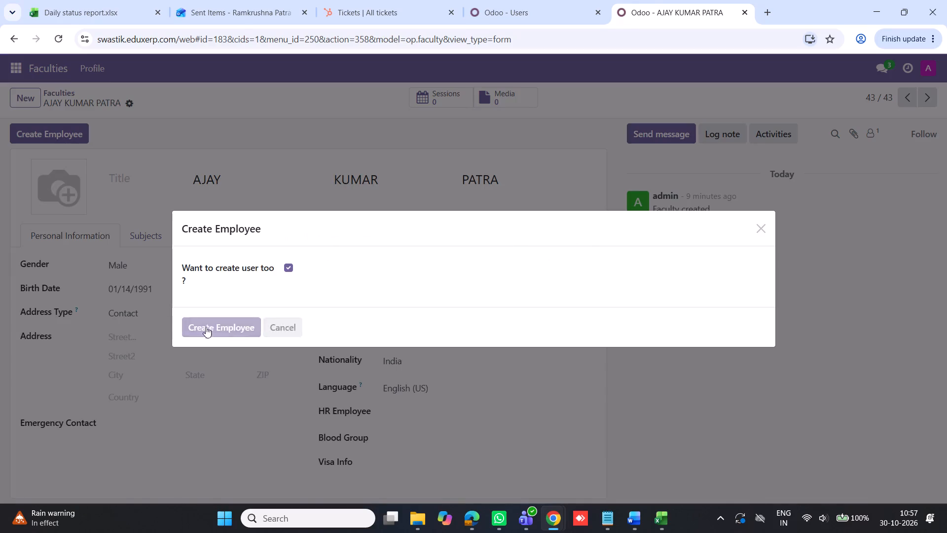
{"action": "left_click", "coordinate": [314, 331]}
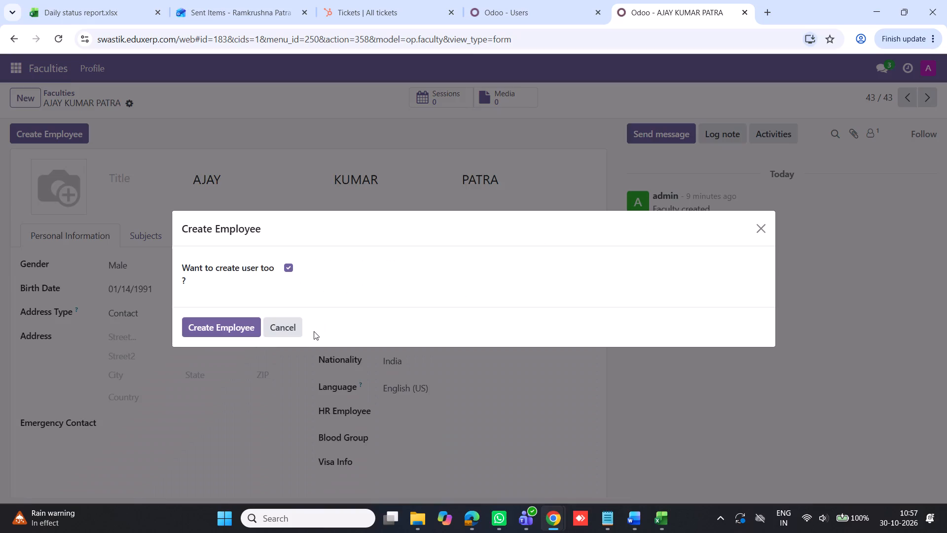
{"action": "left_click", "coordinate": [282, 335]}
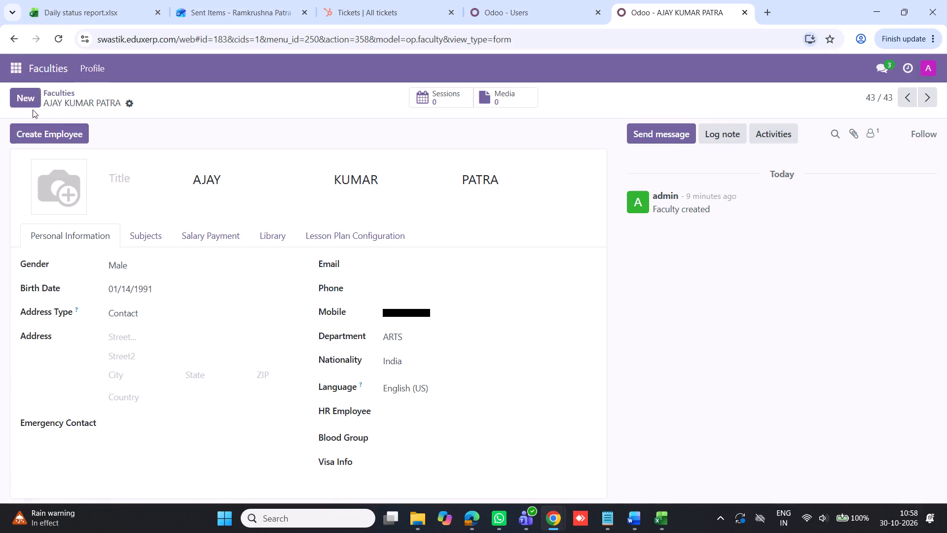
Return to the faculty list and look over the faculty names from the end back to the beginning.
{"action": "left_click", "coordinate": [60, 92]}
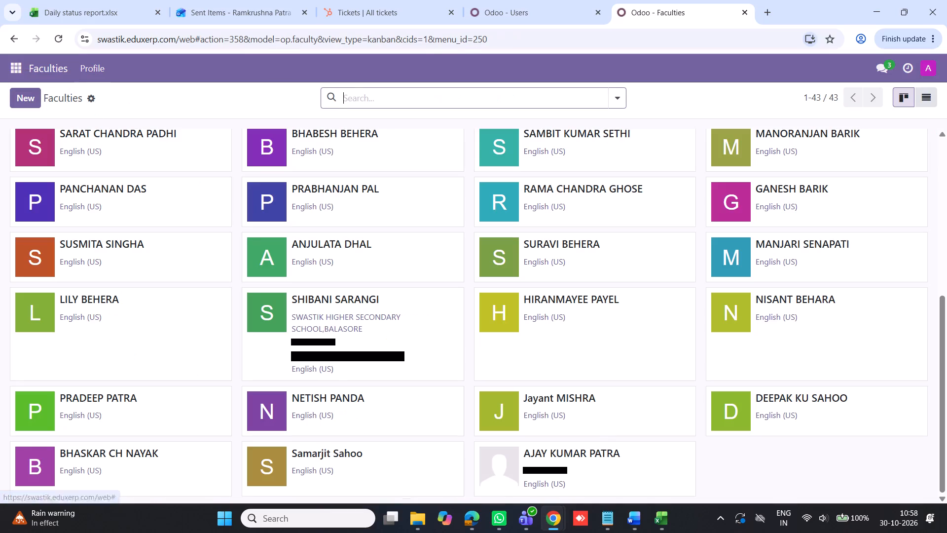
{"action": "scroll", "coordinate": [598, 200], "scroll_direction": "down", "scroll_amount": 5}
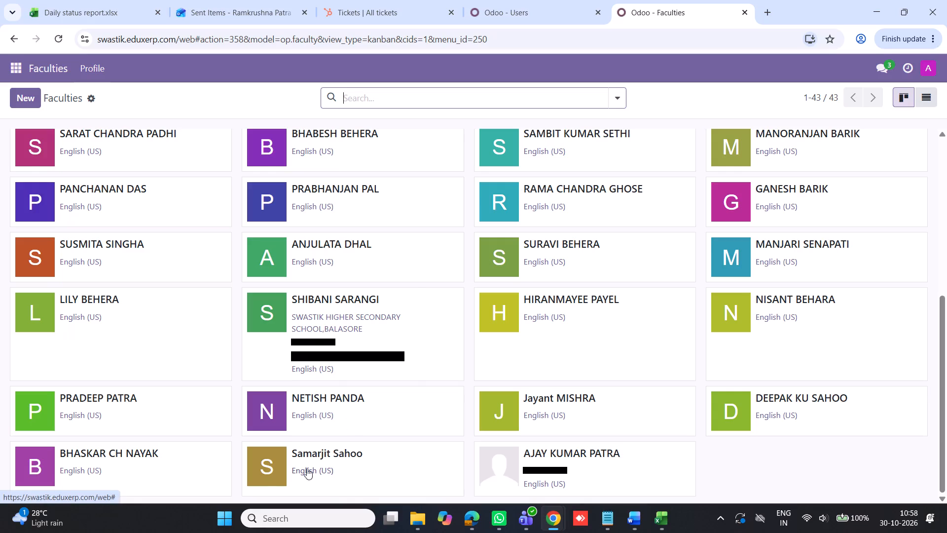
{"action": "scroll", "coordinate": [418, 252], "scroll_direction": "up", "scroll_amount": 4}
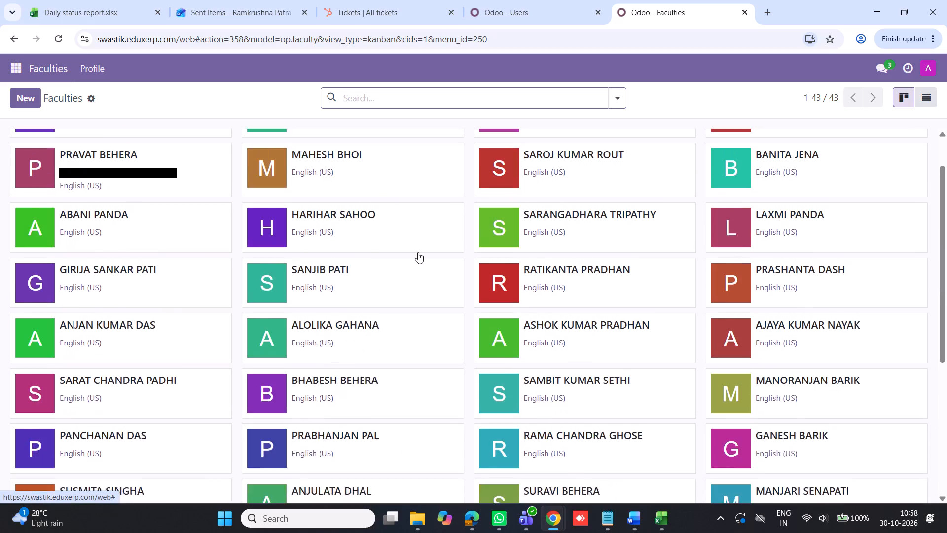
{"action": "scroll", "coordinate": [418, 252], "scroll_direction": "up", "scroll_amount": 4}
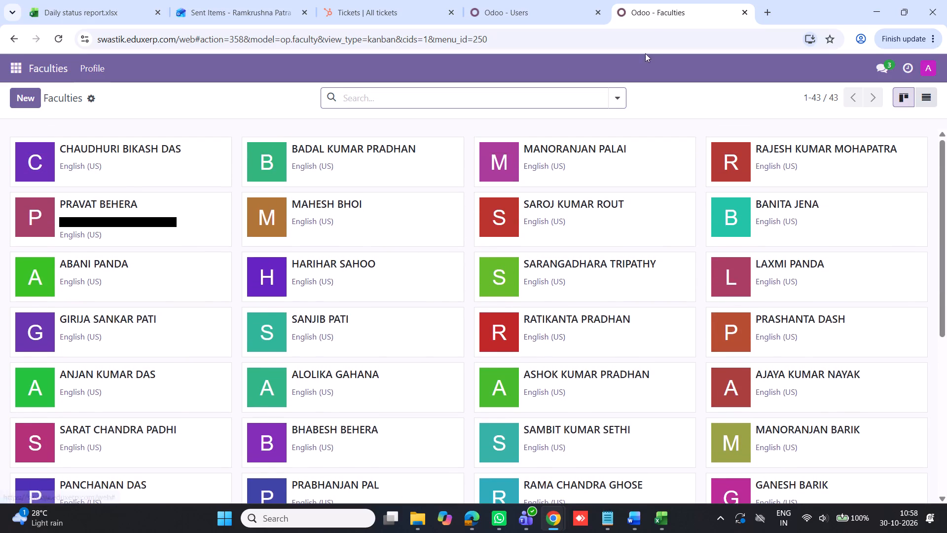
{"action": "left_click", "coordinate": [546, 3]}
{"action": "left_click", "coordinate": [375, 97]}
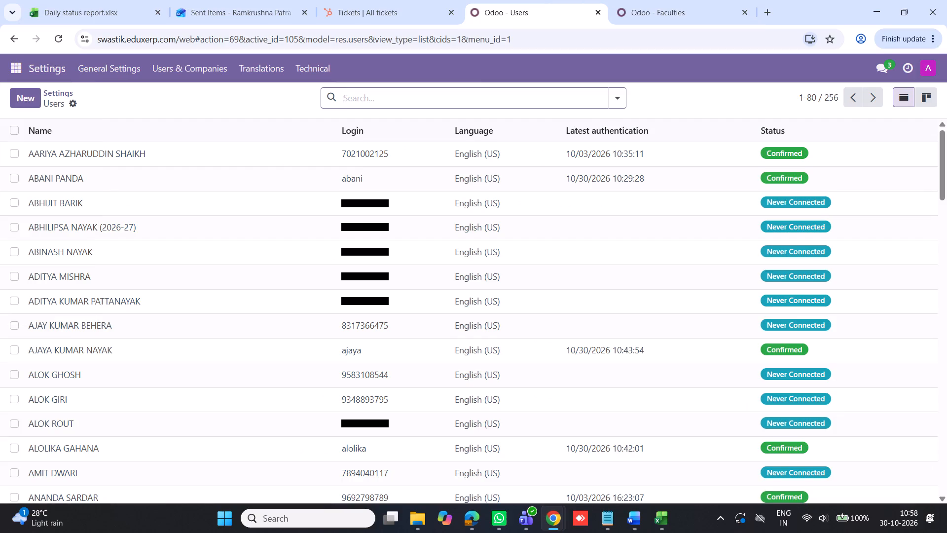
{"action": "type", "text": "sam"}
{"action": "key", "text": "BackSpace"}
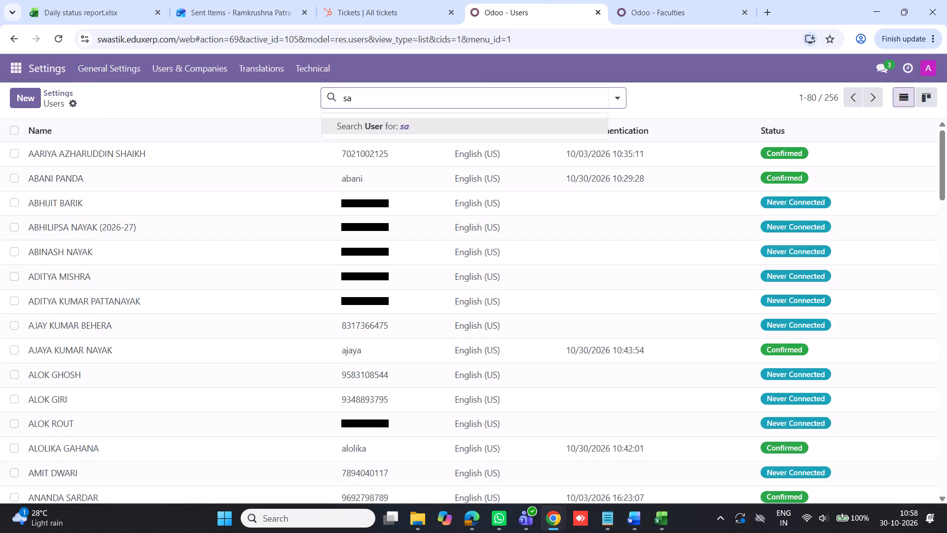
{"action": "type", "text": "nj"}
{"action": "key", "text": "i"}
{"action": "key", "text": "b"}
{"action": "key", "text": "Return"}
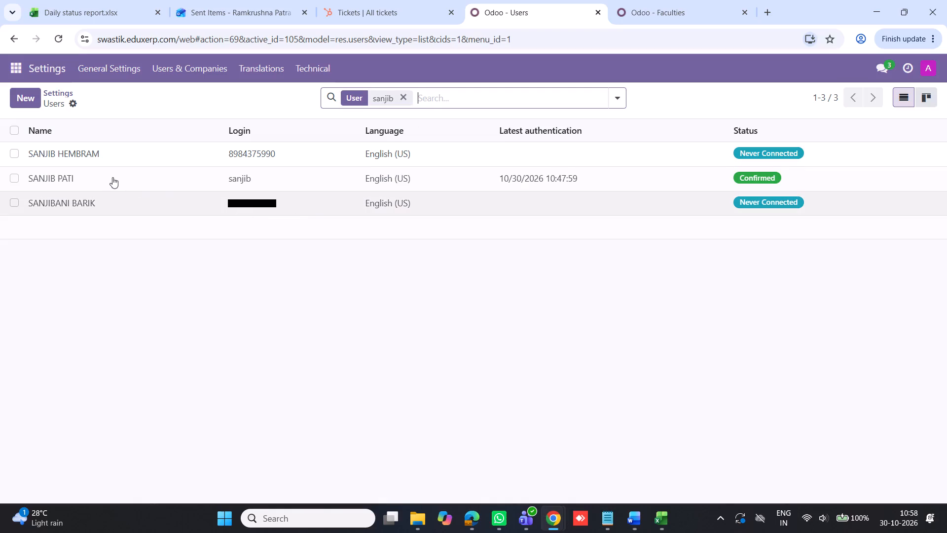
{"action": "left_click", "coordinate": [58, 174]}
Clear the user's Invoicing, Fleet, Employees and Expenses access rights, setting each to blank.
{"action": "scroll", "coordinate": [296, 296], "scroll_direction": "down", "scroll_amount": 5}
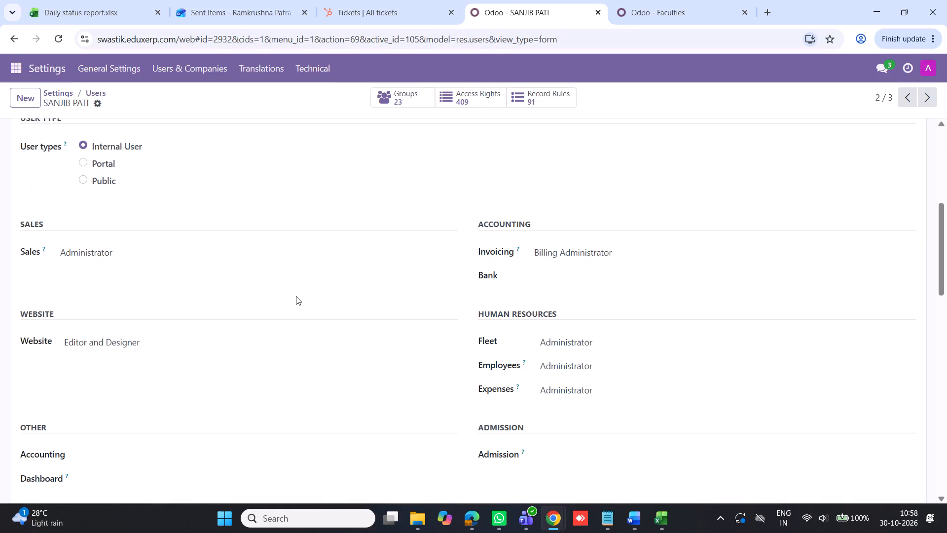
{"action": "left_click", "coordinate": [570, 247]}
{"action": "left_click", "coordinate": [572, 264]}
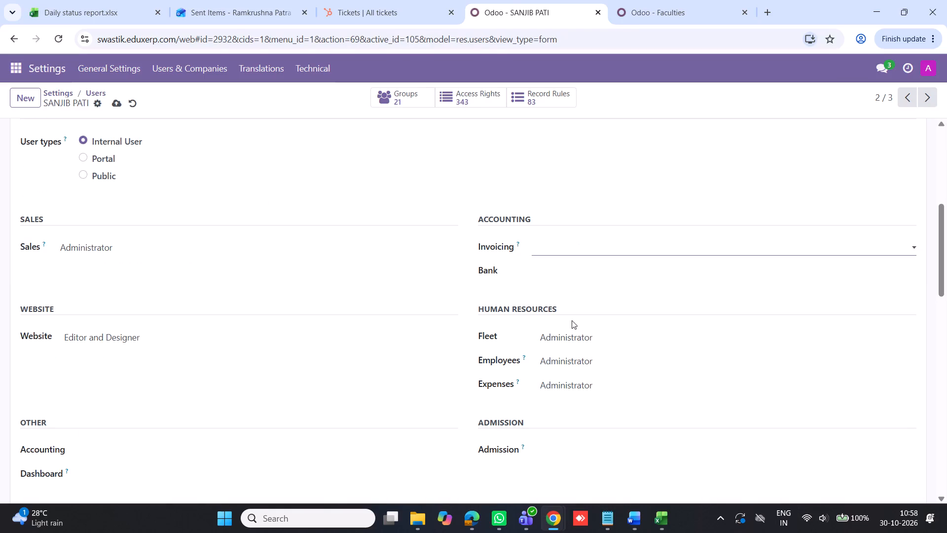
{"action": "left_click", "coordinate": [571, 335]}
{"action": "left_click", "coordinate": [568, 354]}
{"action": "left_click", "coordinate": [567, 358]}
{"action": "left_click", "coordinate": [566, 375]}
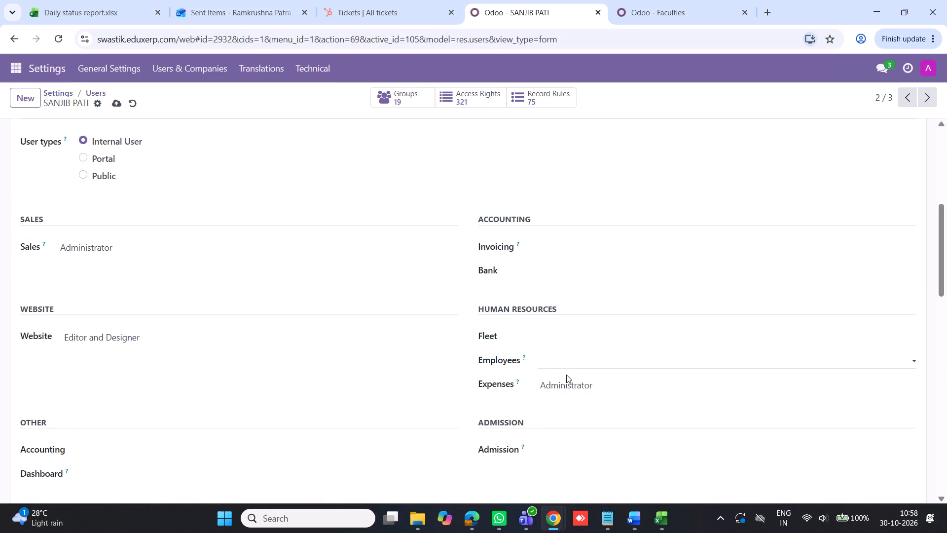
{"action": "left_click", "coordinate": [566, 384]}
{"action": "left_click", "coordinate": [566, 402]}
Set the user's Assignment access right to User.
{"action": "scroll", "coordinate": [603, 268], "scroll_direction": "down", "scroll_amount": 3}
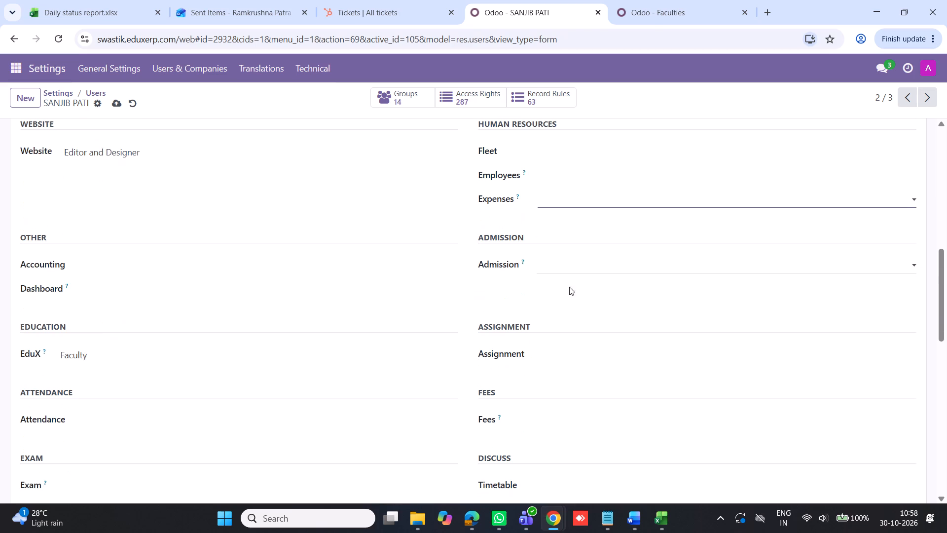
{"action": "left_click", "coordinate": [548, 352]}
{"action": "left_click", "coordinate": [555, 385]}
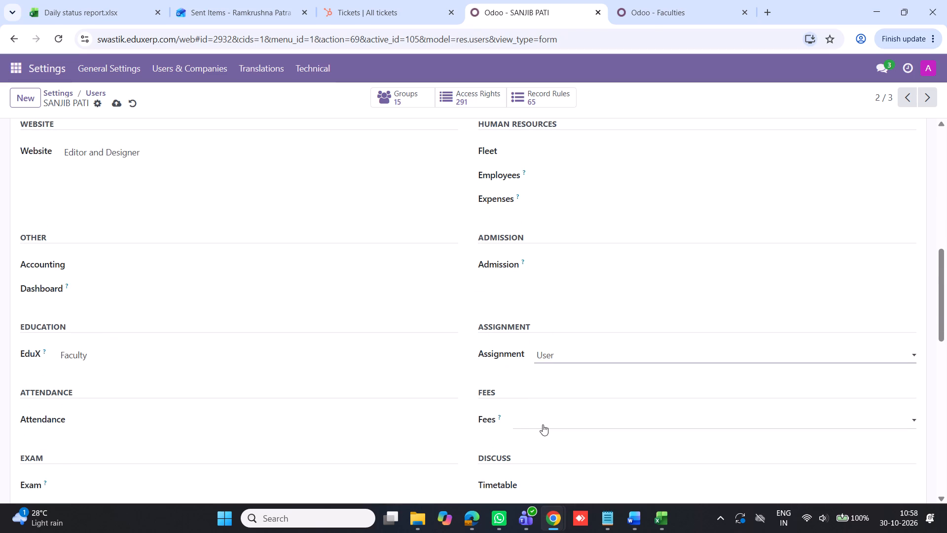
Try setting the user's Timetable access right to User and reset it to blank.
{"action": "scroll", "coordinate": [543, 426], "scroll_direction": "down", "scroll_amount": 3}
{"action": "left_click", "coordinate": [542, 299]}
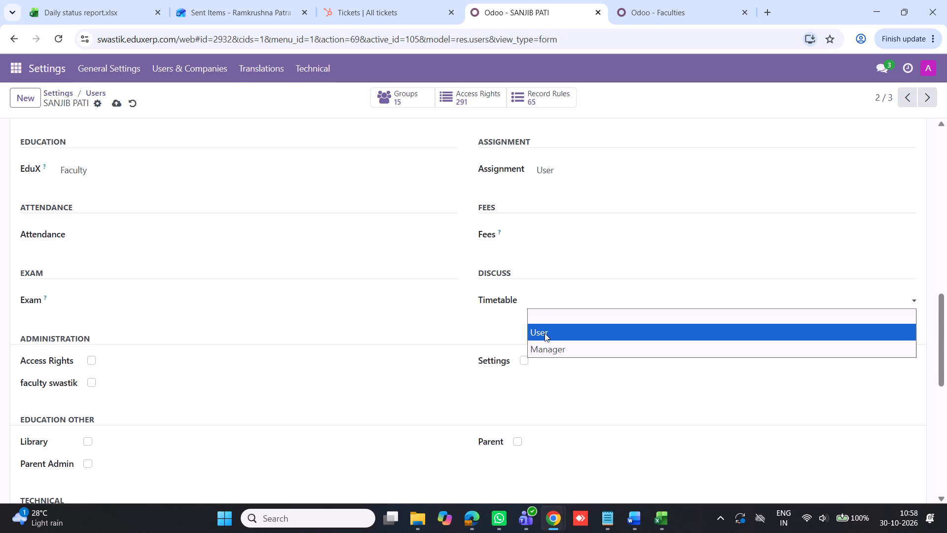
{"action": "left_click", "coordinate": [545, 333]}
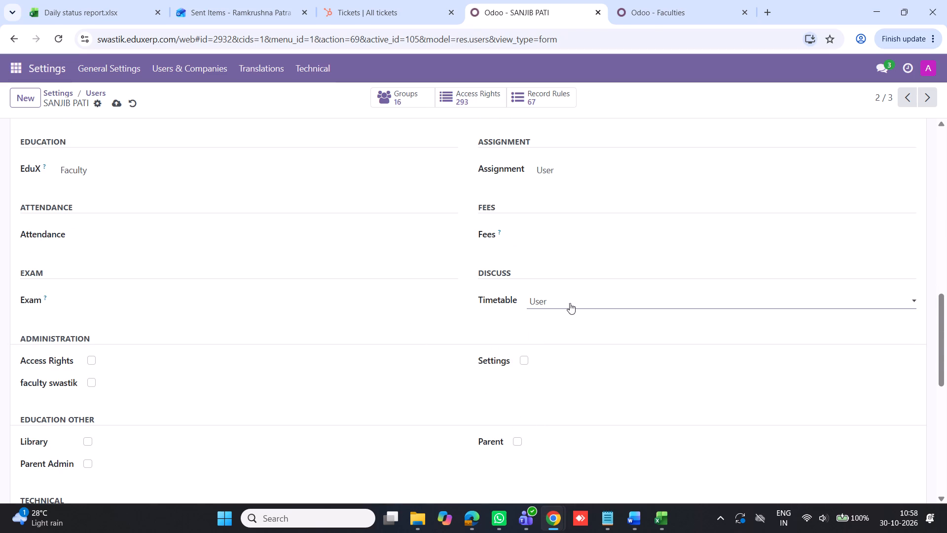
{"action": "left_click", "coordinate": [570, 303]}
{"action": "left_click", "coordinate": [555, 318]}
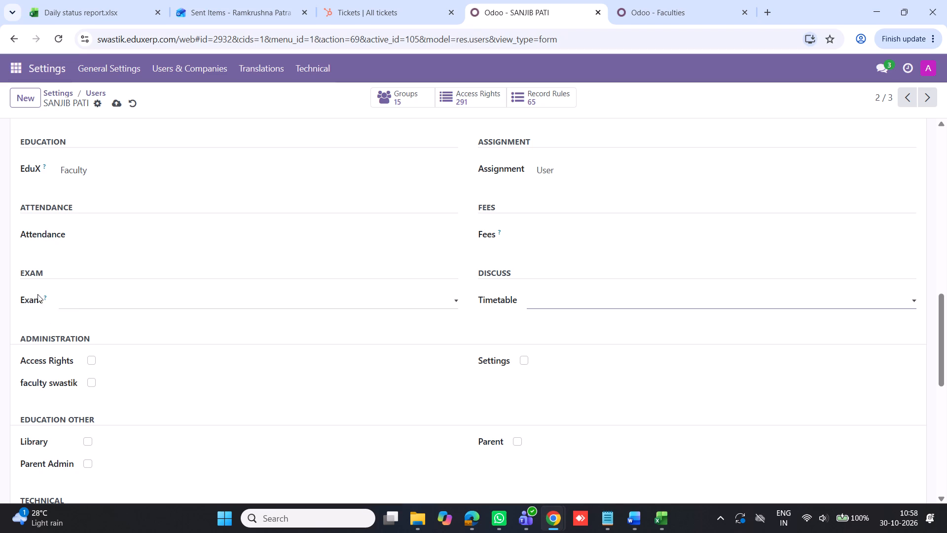
Set the user's Exam and Attendance access rights to User.
{"action": "left_click", "coordinate": [88, 303]}
{"action": "left_click", "coordinate": [86, 334]}
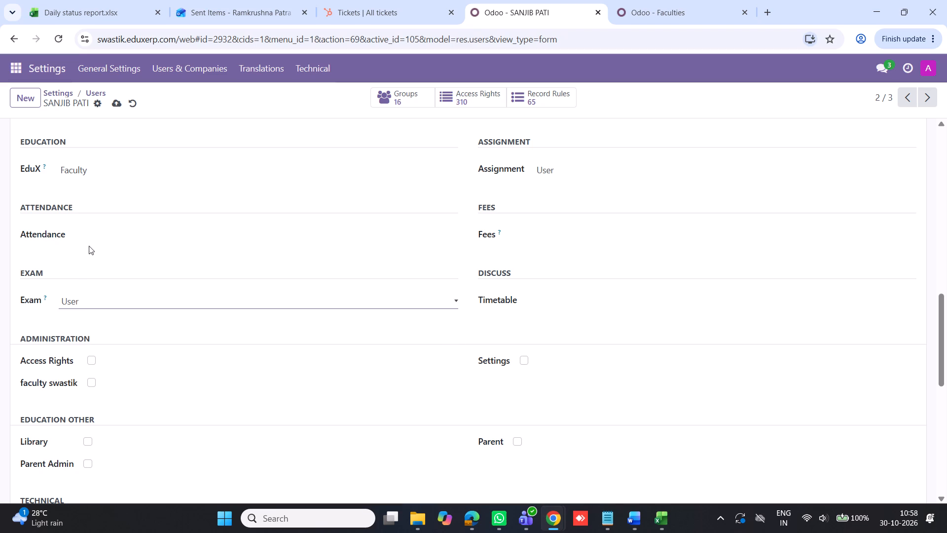
{"action": "left_click", "coordinate": [93, 235]}
{"action": "left_click", "coordinate": [95, 268]}
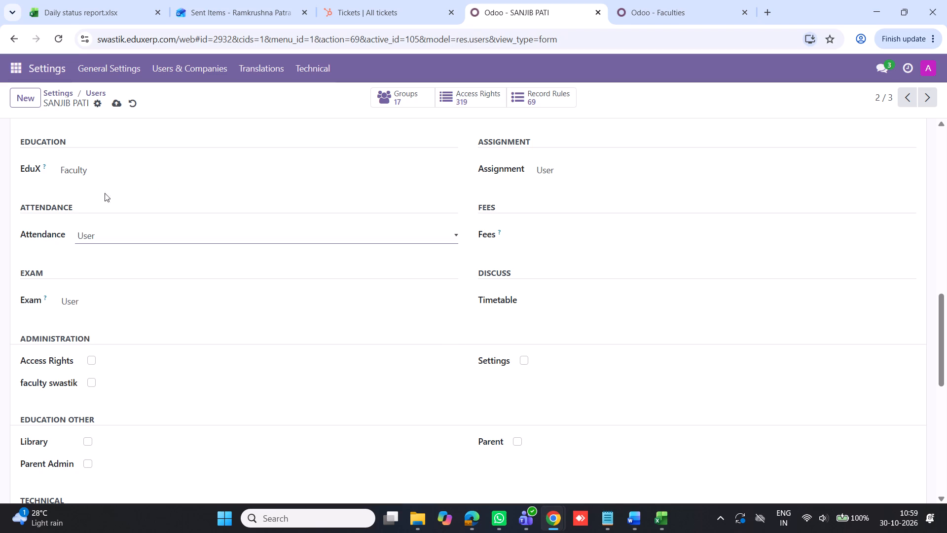
Clear the user's EduX, Website and Sales access rights, setting each to blank.
{"action": "left_click", "coordinate": [87, 171]}
{"action": "left_click", "coordinate": [85, 186]}
{"action": "scroll", "coordinate": [157, 185], "scroll_direction": "up", "scroll_amount": 5}
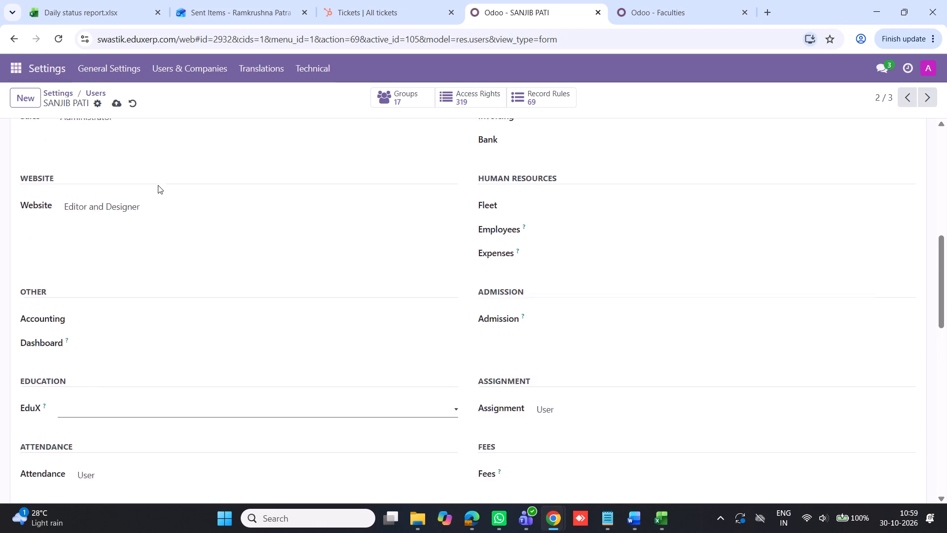
{"action": "left_click", "coordinate": [108, 276]}
{"action": "left_click", "coordinate": [112, 292]}
{"action": "left_click", "coordinate": [108, 183]}
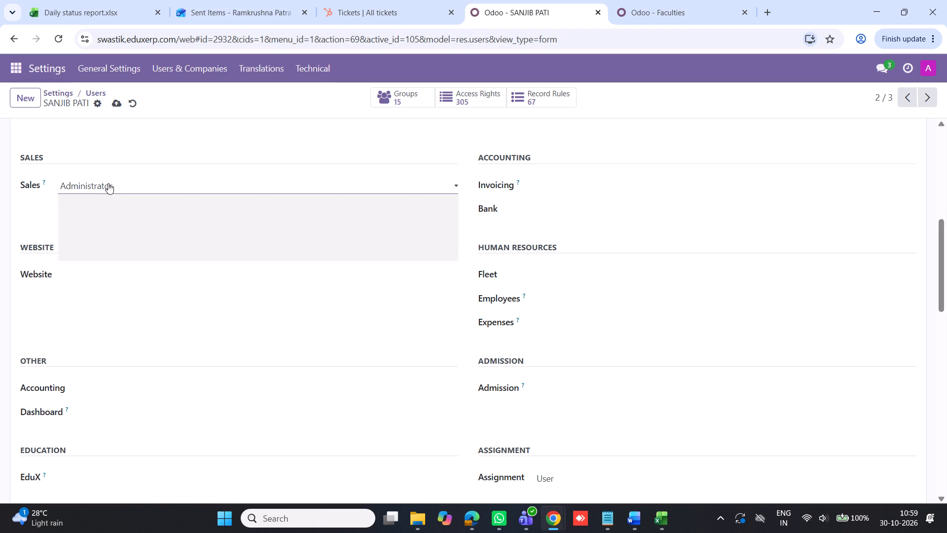
{"action": "left_click", "coordinate": [109, 201]}
Set the user's Timetable access right to User and save the record.
{"action": "scroll", "coordinate": [517, 329], "scroll_direction": "down", "scroll_amount": 4}
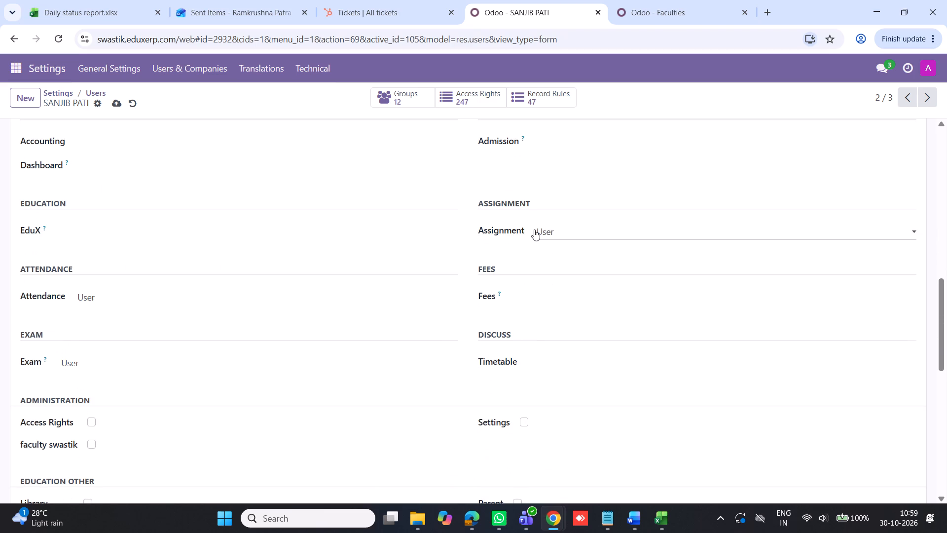
{"action": "left_click", "coordinate": [542, 364]}
{"action": "left_click", "coordinate": [548, 393]}
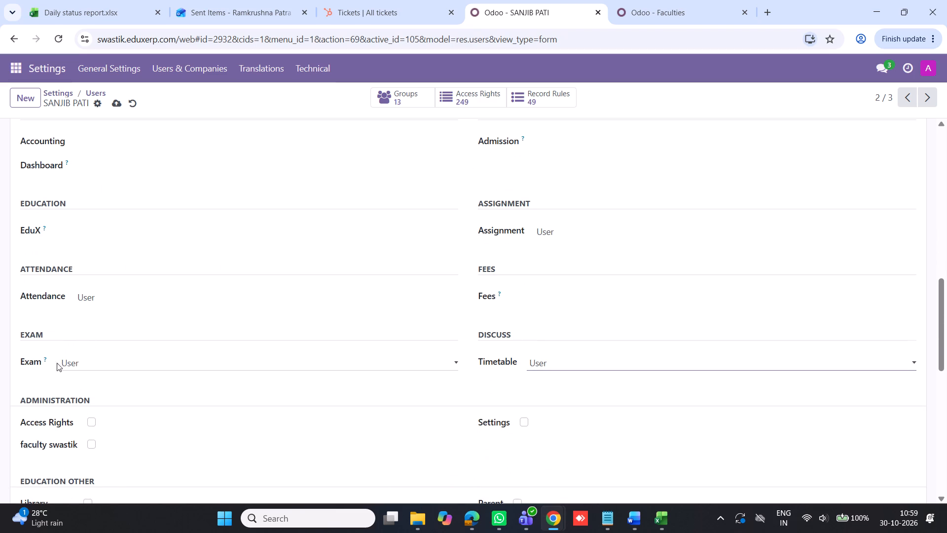
{"action": "scroll", "coordinate": [223, 234], "scroll_direction": "up", "scroll_amount": 3}
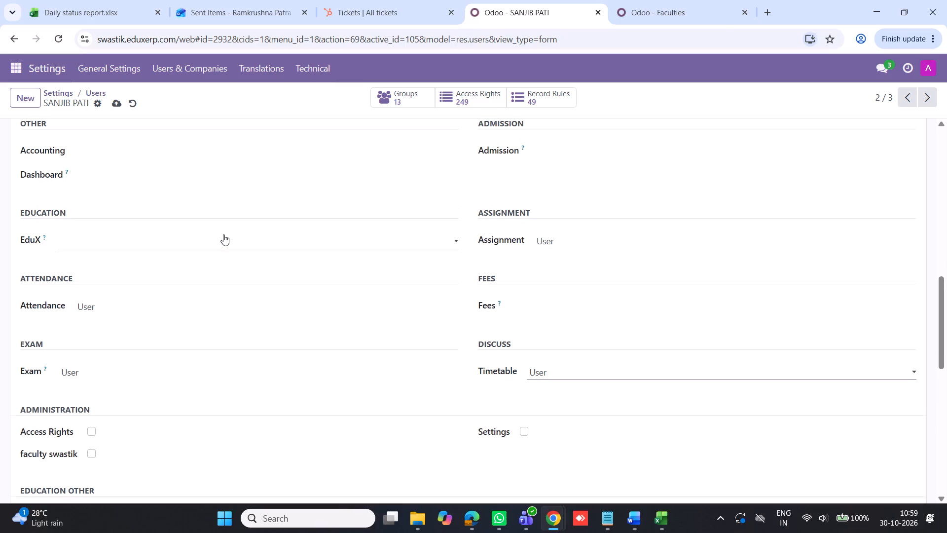
{"action": "scroll", "coordinate": [223, 234], "scroll_direction": "up", "scroll_amount": 8}
{"action": "left_click", "coordinate": [115, 109]}
{"action": "left_click", "coordinate": [115, 106]}
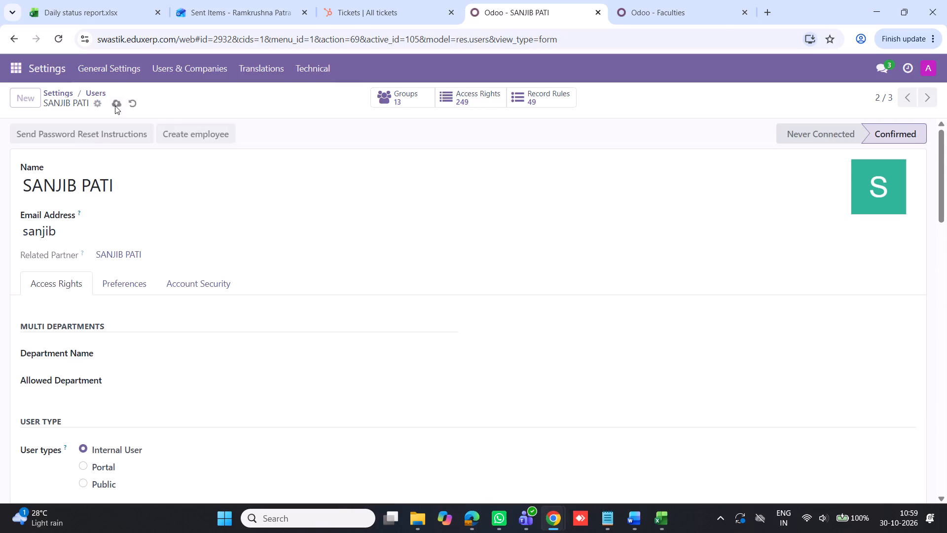
Return to the users list, search for "bikash" and open the matching user whose status is Confirmed.
{"action": "left_click", "coordinate": [93, 91]}
{"action": "left_click", "coordinate": [405, 96]}
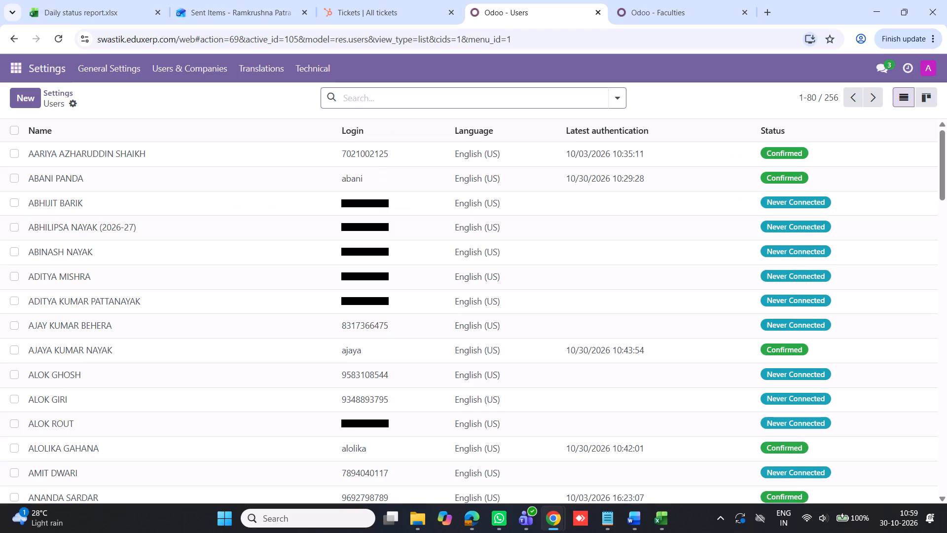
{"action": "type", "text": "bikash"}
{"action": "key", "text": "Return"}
{"action": "left_click", "coordinate": [109, 176]}
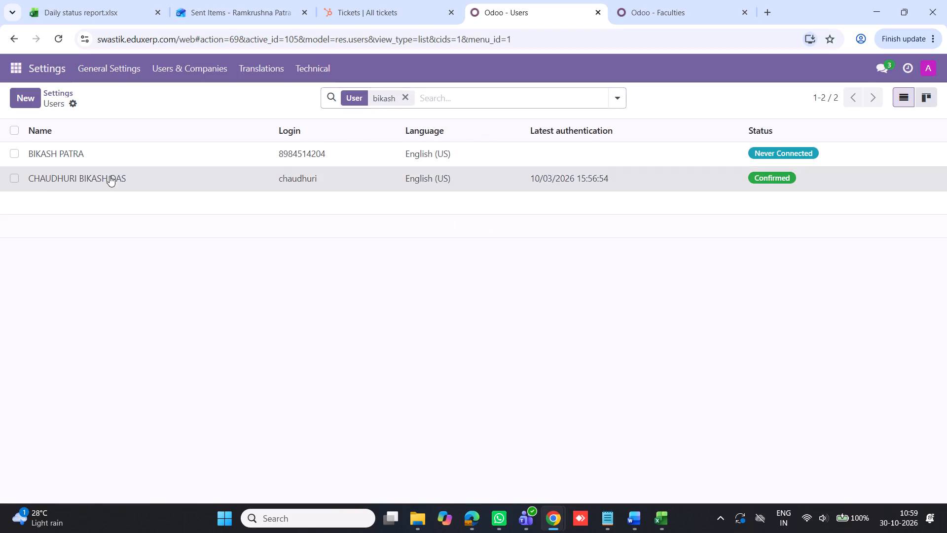
Set this user's Exam access right to User.
{"action": "scroll", "coordinate": [236, 266], "scroll_direction": "down", "scroll_amount": 5}
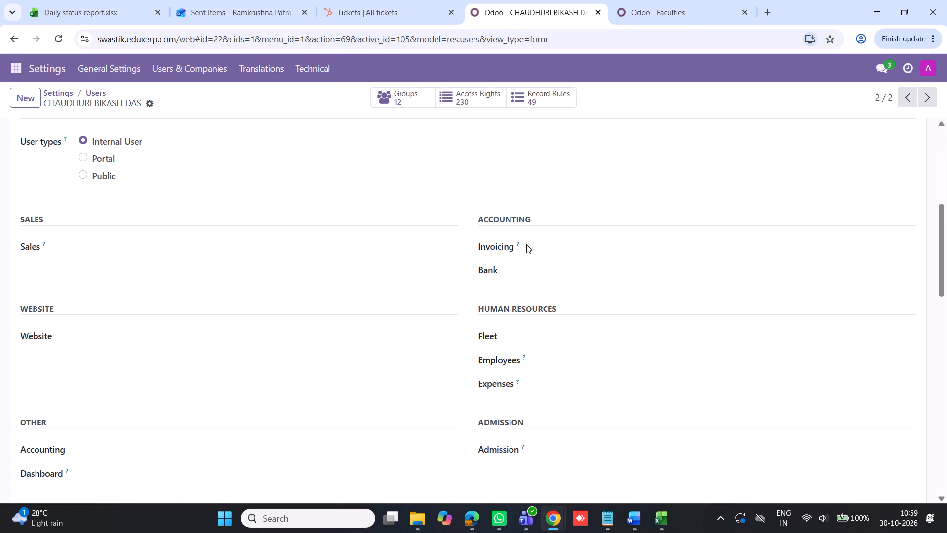
{"action": "scroll", "coordinate": [530, 244], "scroll_direction": "down", "scroll_amount": 4}
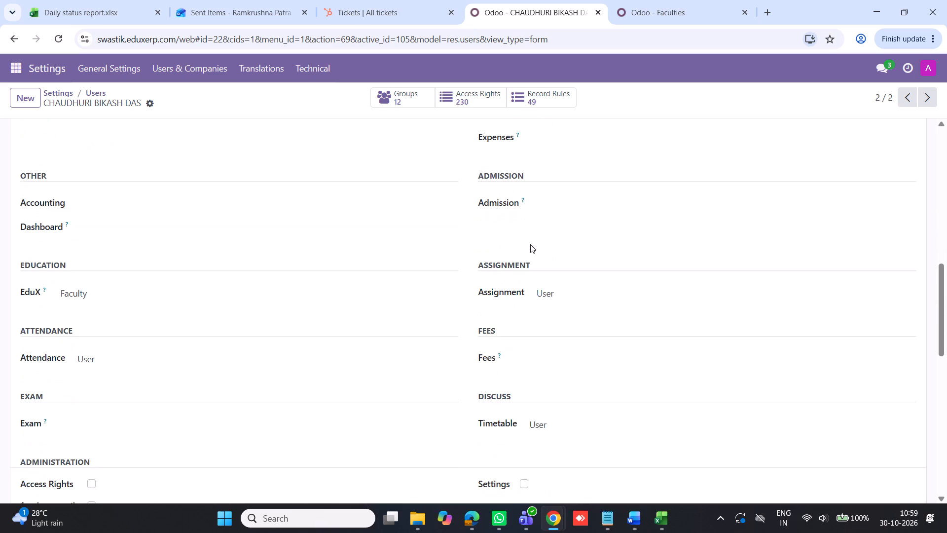
{"action": "left_click", "coordinate": [98, 428]}
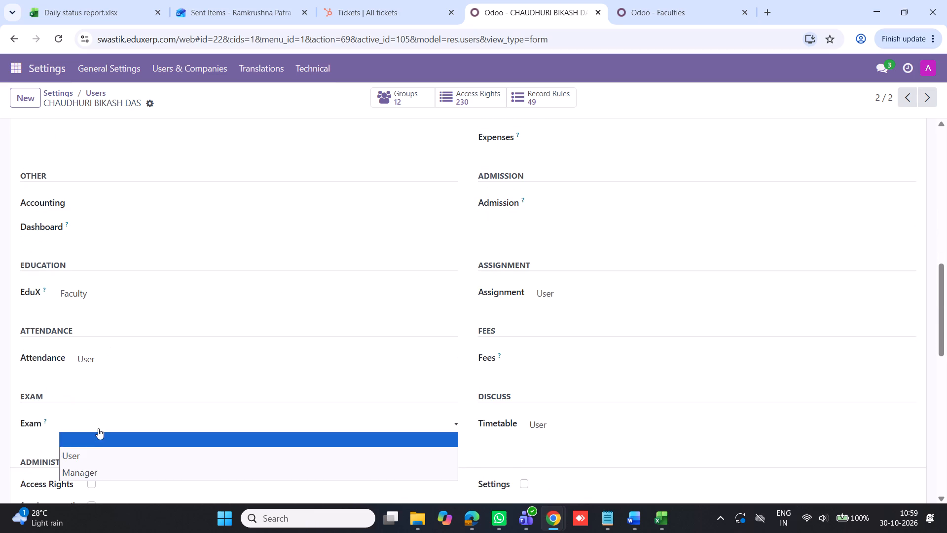
{"action": "left_click", "coordinate": [91, 456]}
Review the user's remaining access rights, from user type and sales through the education and administration sections.
{"action": "scroll", "coordinate": [519, 390], "scroll_direction": "down", "scroll_amount": 1}
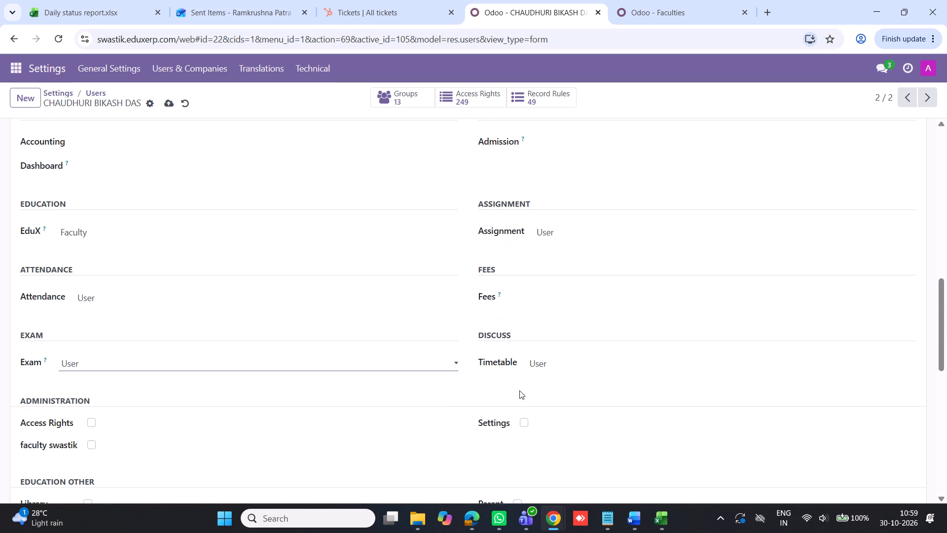
{"action": "scroll", "coordinate": [585, 380], "scroll_direction": "down", "scroll_amount": 1}
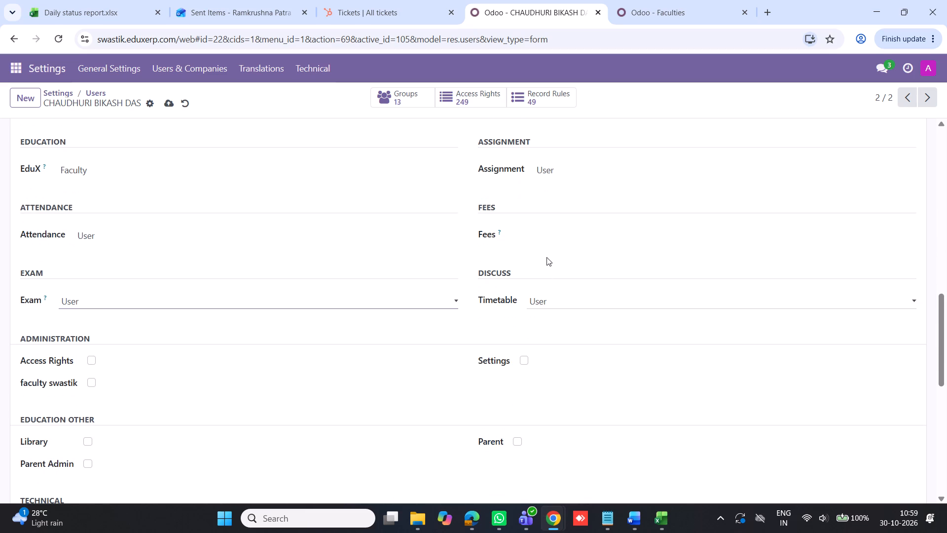
{"action": "scroll", "coordinate": [547, 257], "scroll_direction": "up", "scroll_amount": 8}
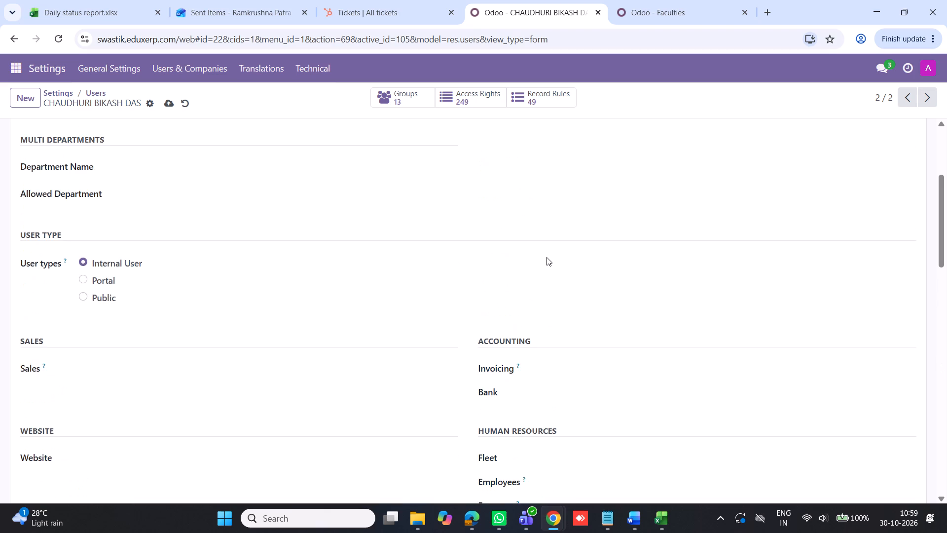
{"action": "scroll", "coordinate": [546, 257], "scroll_direction": "down", "scroll_amount": 6}
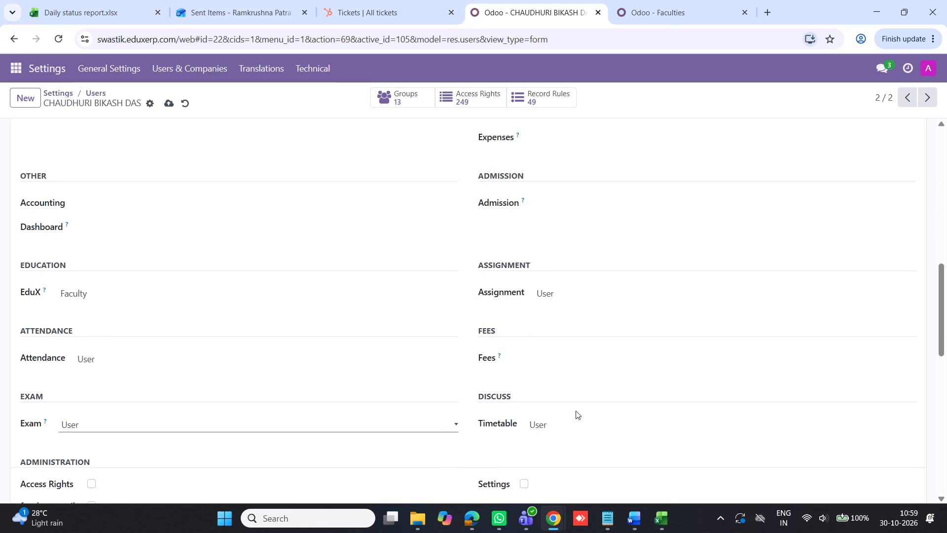
{"action": "scroll", "coordinate": [179, 336], "scroll_direction": "up", "scroll_amount": 7}
{"action": "scroll", "coordinate": [185, 331], "scroll_direction": "down", "scroll_amount": 9}
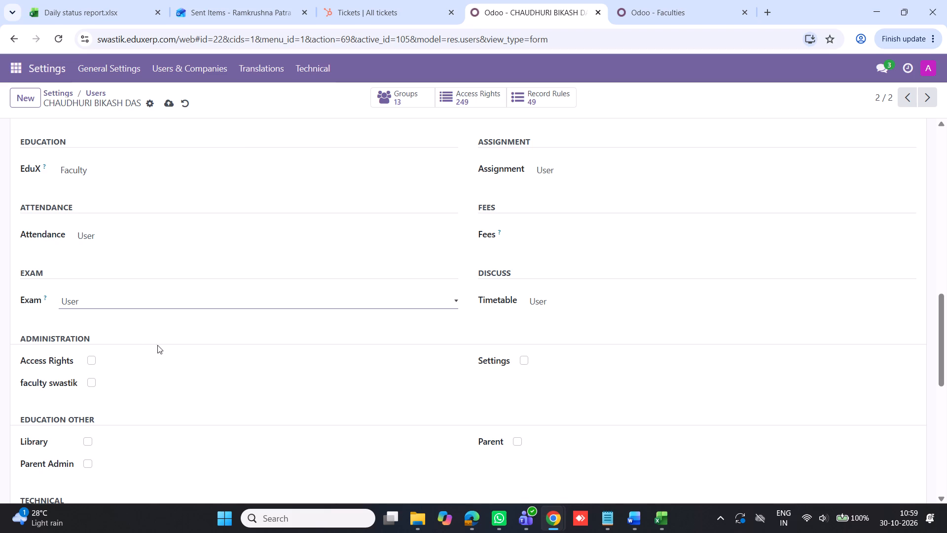
Save the changes to the user's access rights.
{"action": "left_click", "coordinate": [169, 103]}
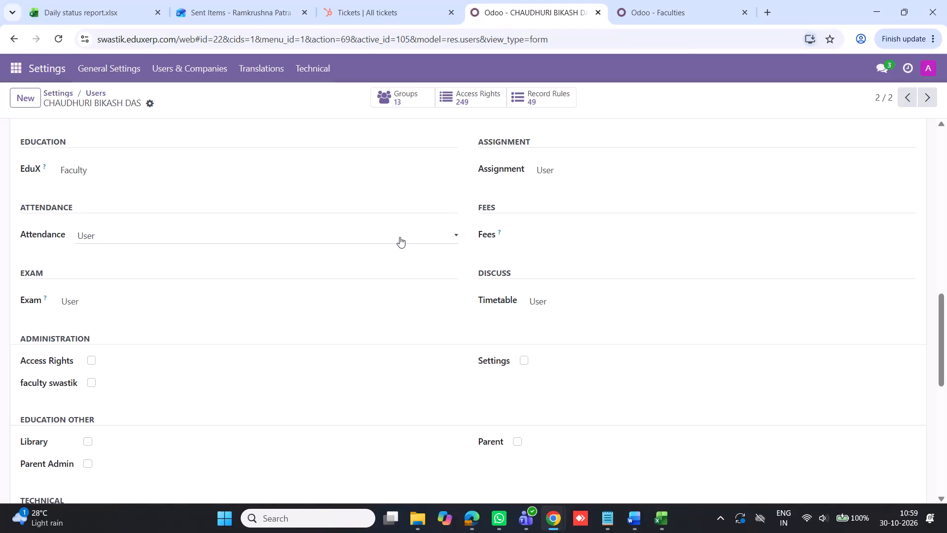
Return to the users list and replace the current search filter with a search for "manaranjan".
{"action": "left_click", "coordinate": [94, 94]}
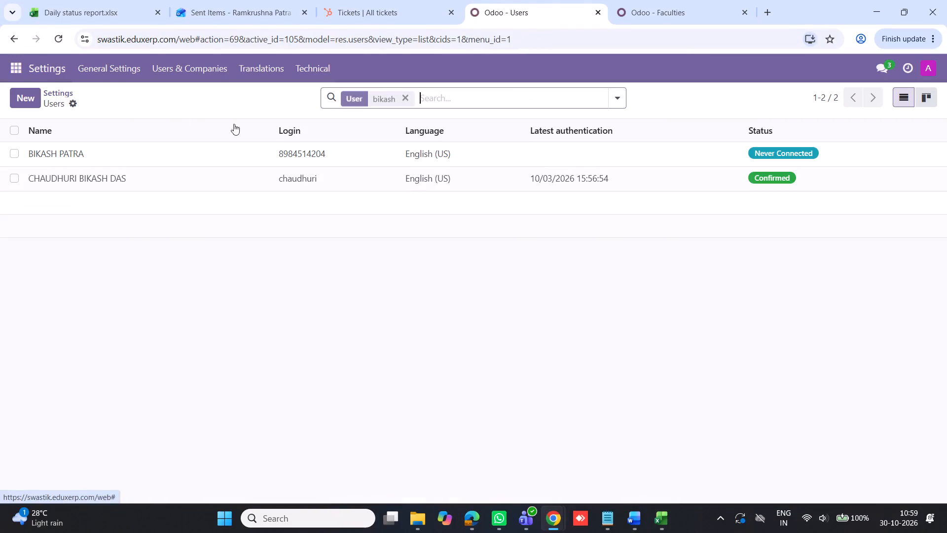
{"action": "left_click", "coordinate": [408, 98]}
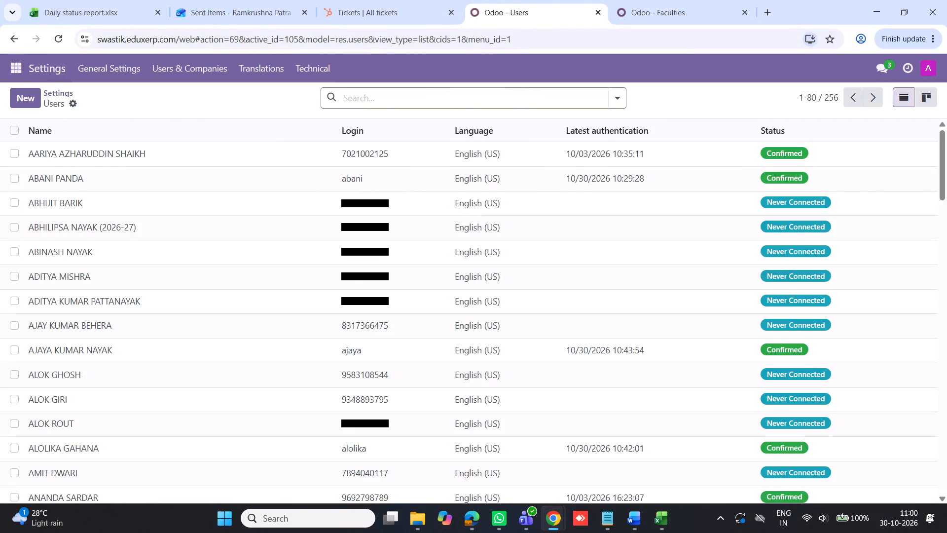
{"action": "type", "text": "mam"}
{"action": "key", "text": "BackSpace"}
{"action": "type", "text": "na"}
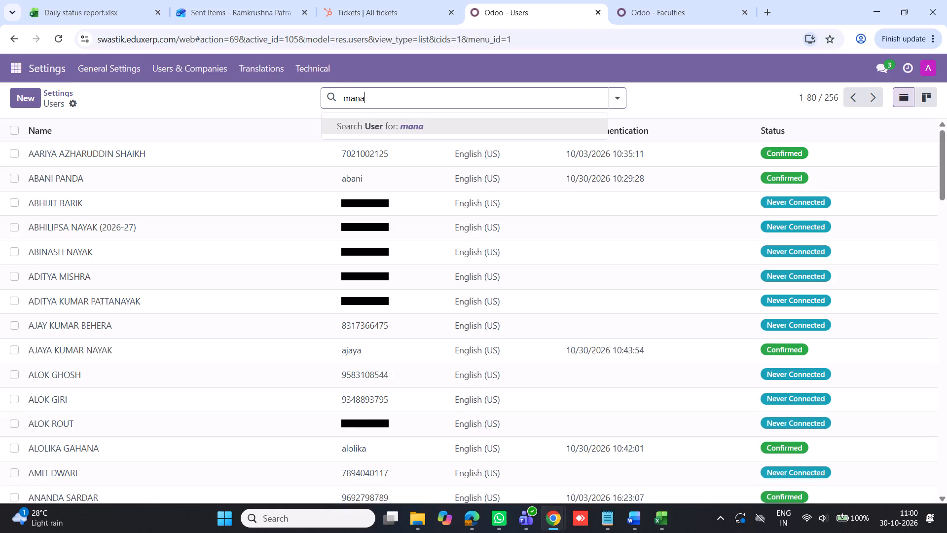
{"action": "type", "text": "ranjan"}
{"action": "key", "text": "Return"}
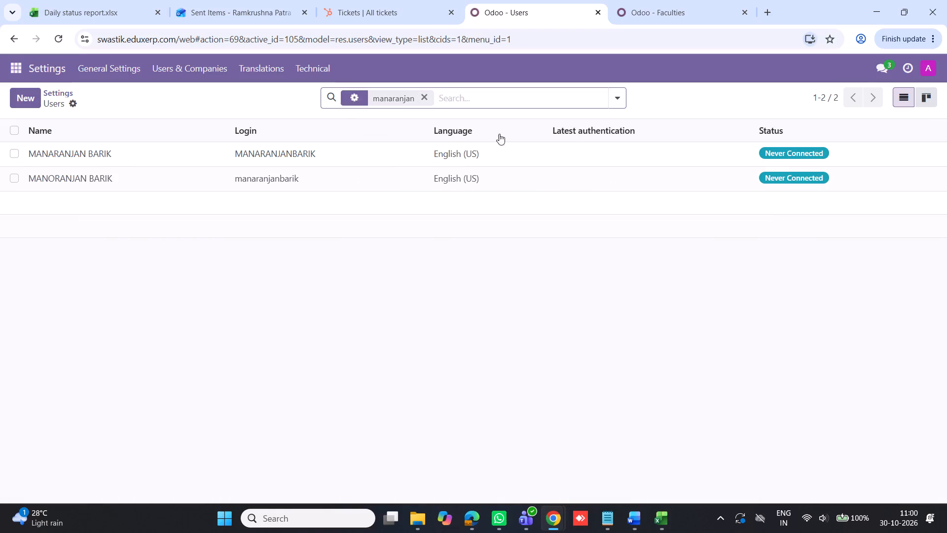
Clear the current search filter and search the users list for "palai" instead.
{"action": "left_click", "coordinate": [425, 98]}
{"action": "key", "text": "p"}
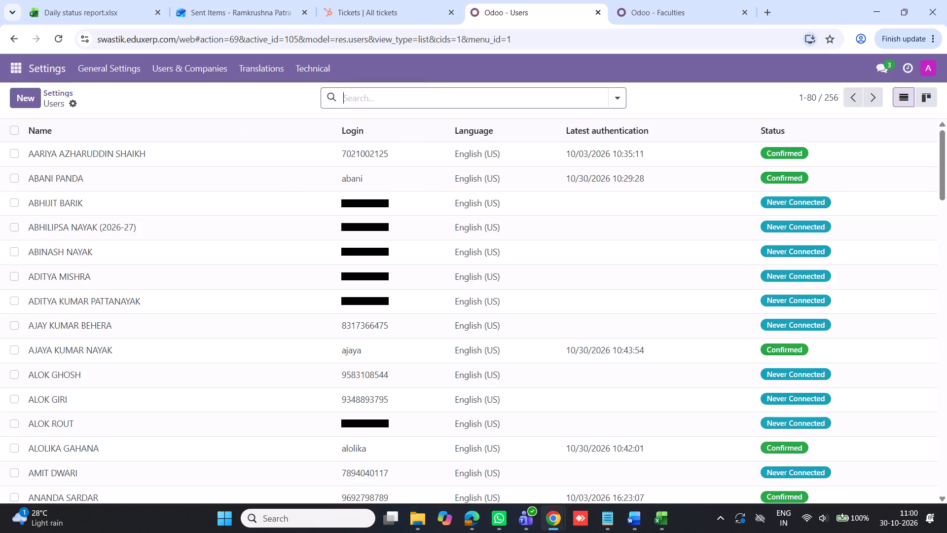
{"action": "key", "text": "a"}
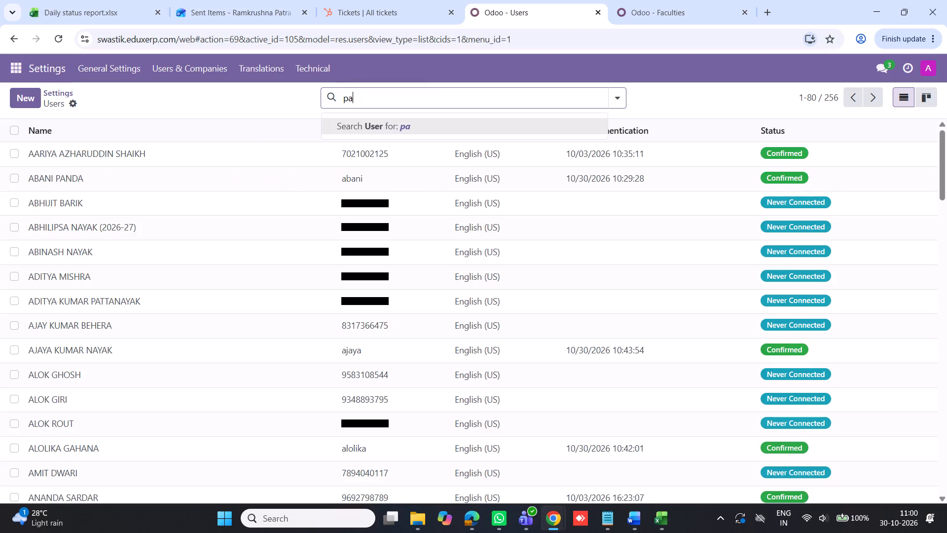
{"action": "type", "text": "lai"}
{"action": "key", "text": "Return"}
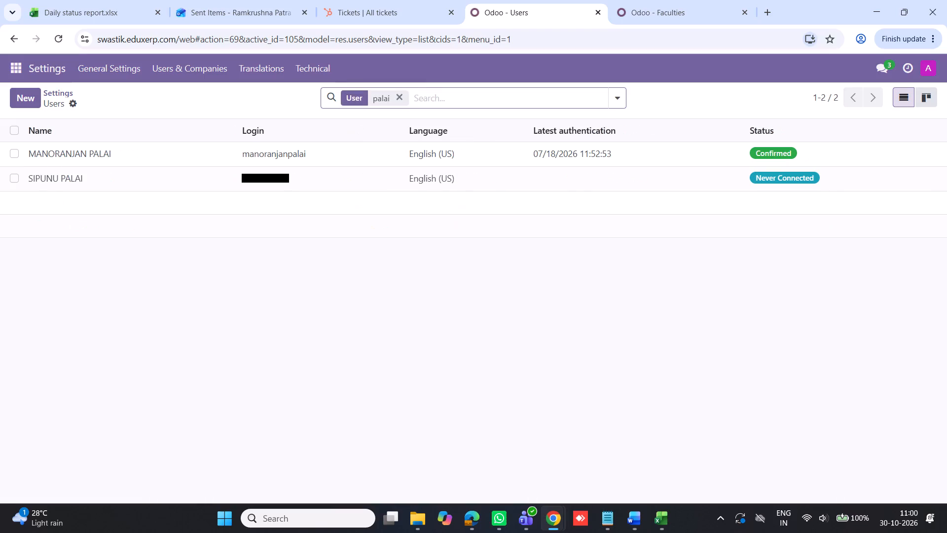
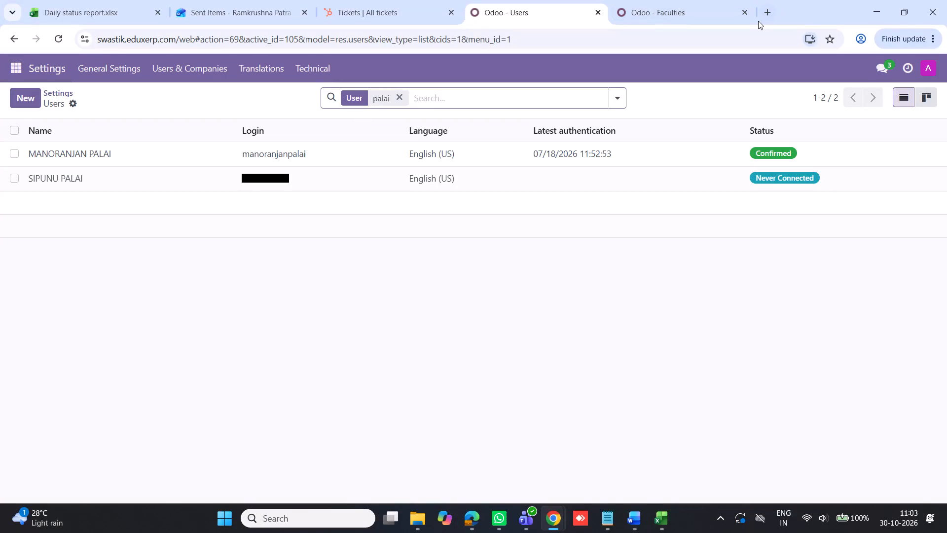
Search the web for "english to odia" in a new browser tab and open Google Translate from the results.
{"action": "left_click", "coordinate": [765, 12]}
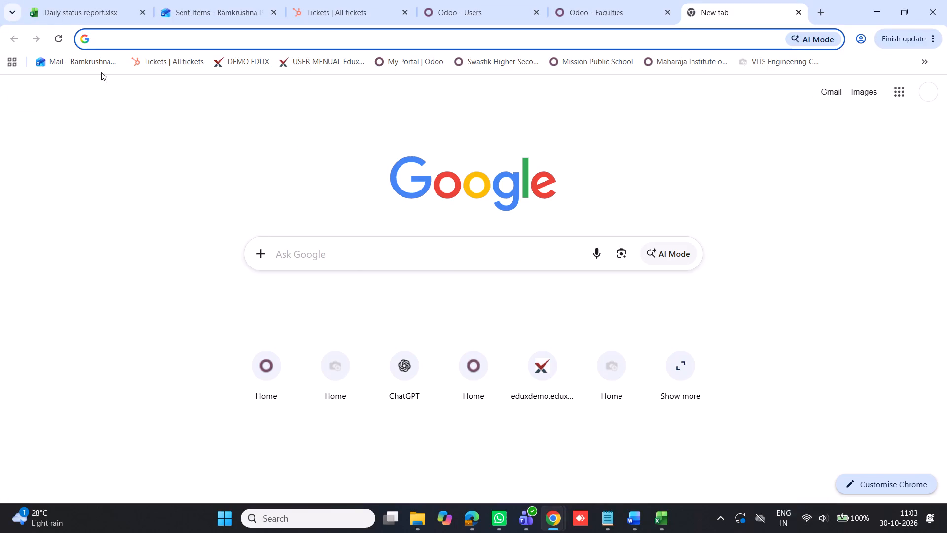
{"action": "type", "text": "eng"}
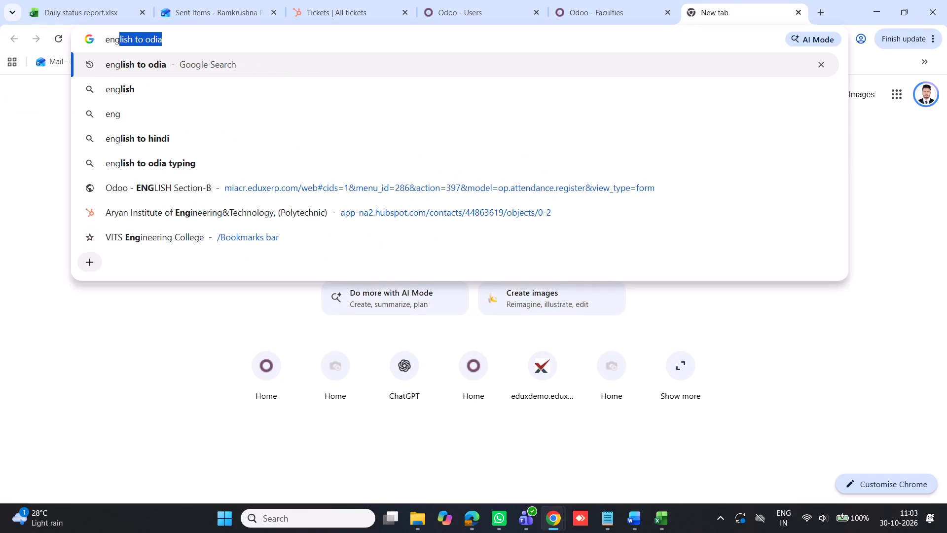
{"action": "key", "text": "Return"}
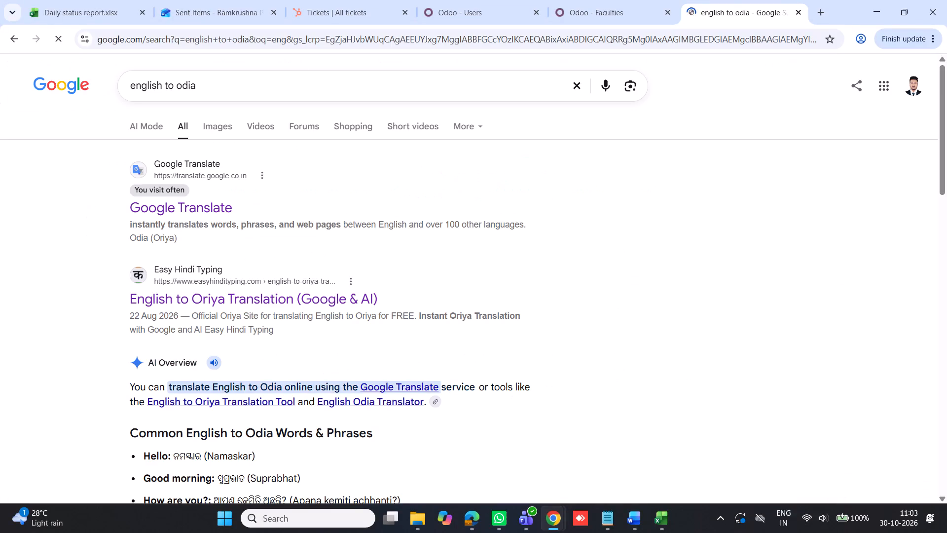
{"action": "left_click", "coordinate": [200, 211]}
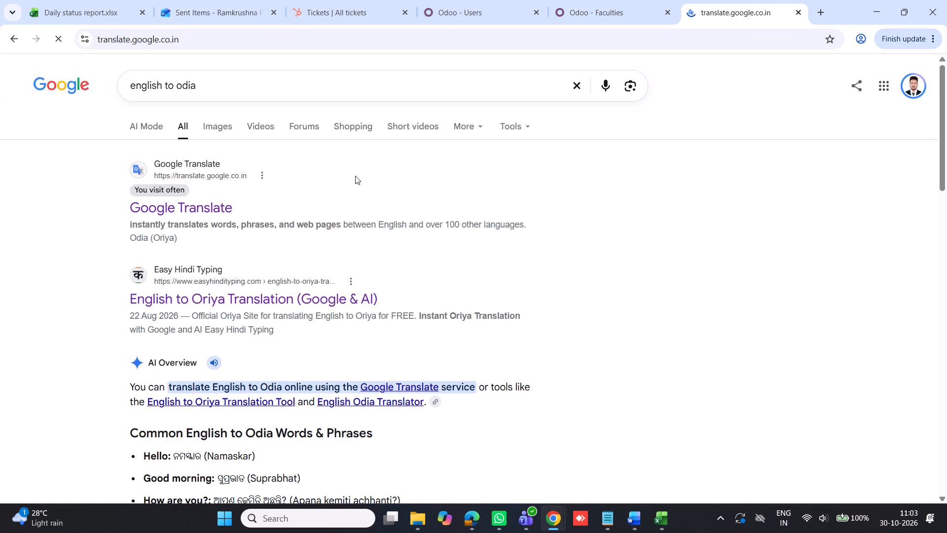
Look up the Odia translation of the English word "when" and clear the source text.
{"action": "left_click", "coordinate": [195, 198]}
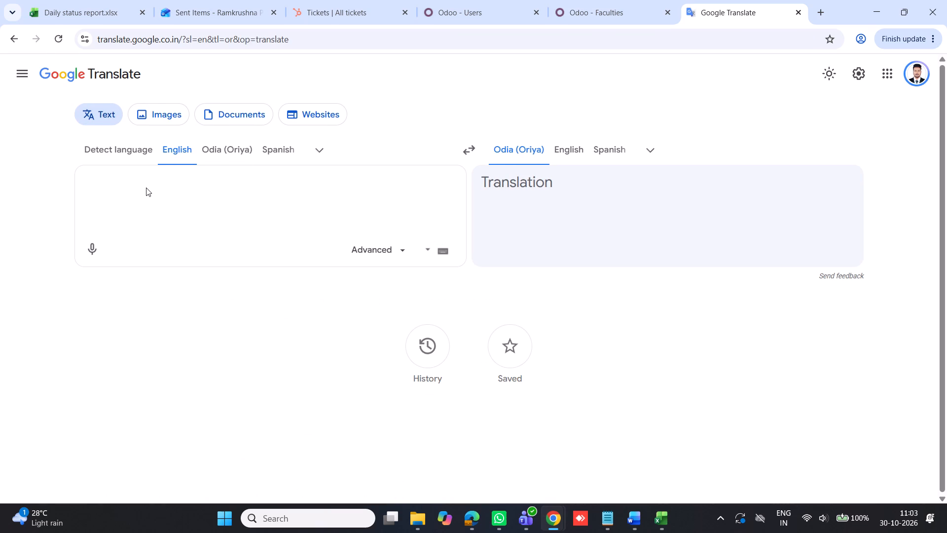
{"action": "type", "text": "when"}
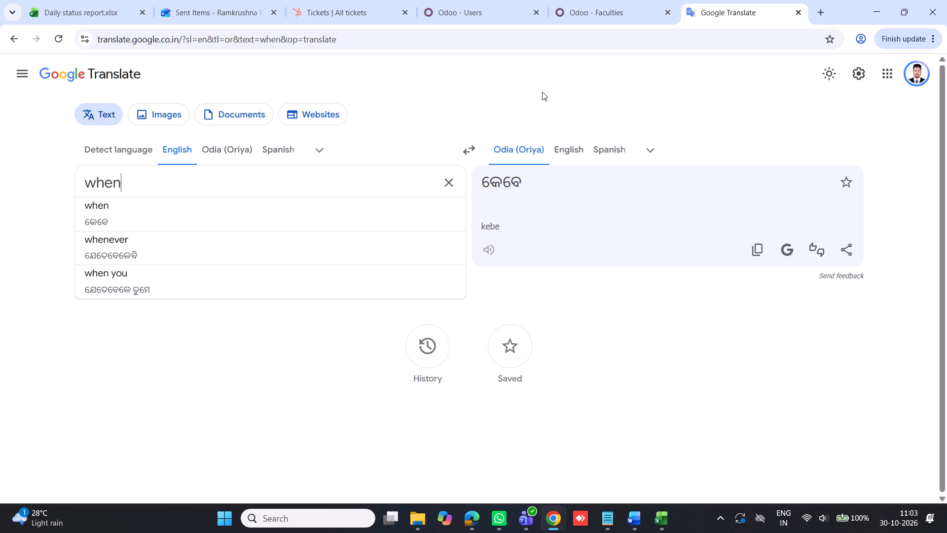
{"action": "left_click", "coordinate": [452, 179]}
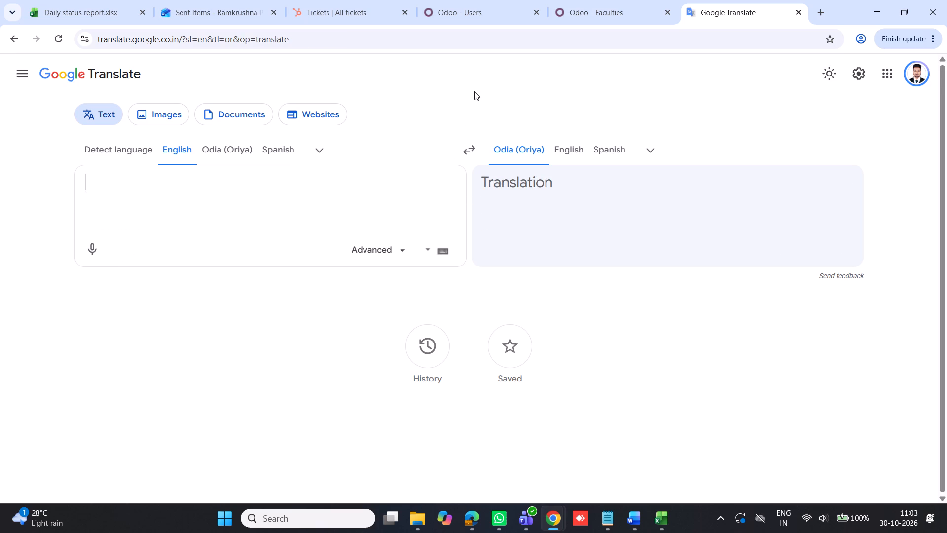
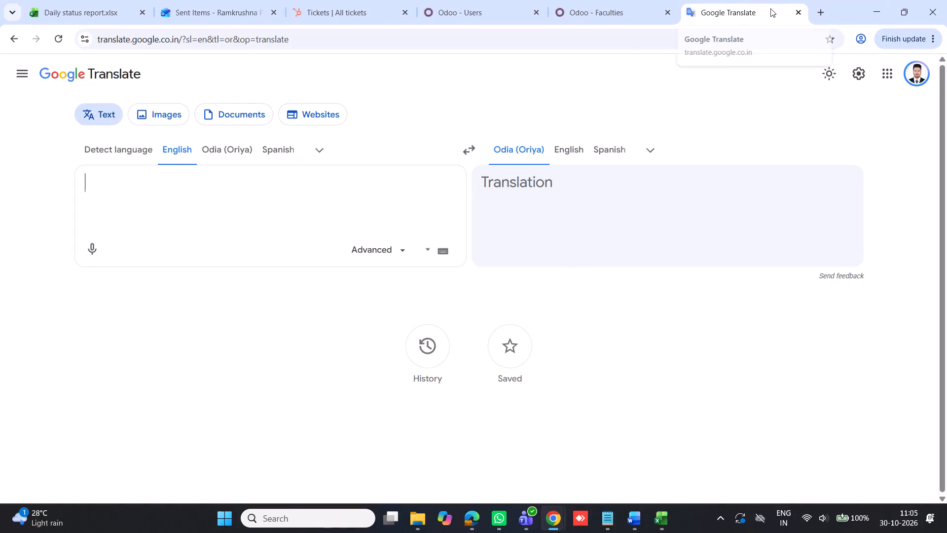
Close the Google Translate page and return to the Odoo users list.
{"action": "left_click", "coordinate": [797, 15]}
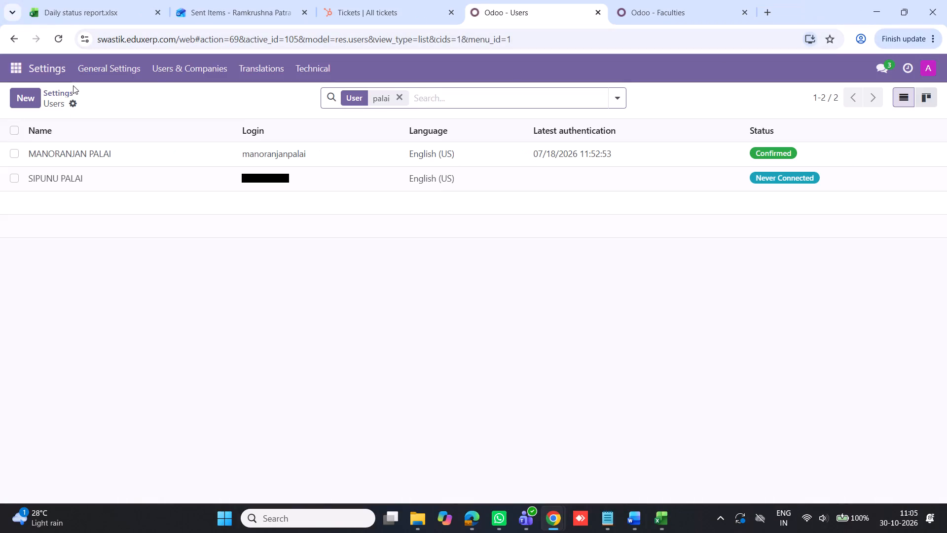
Open the confirmed user's record from the filtered users list and copy the login in its Email Address field.
{"action": "left_click", "coordinate": [251, 154]}
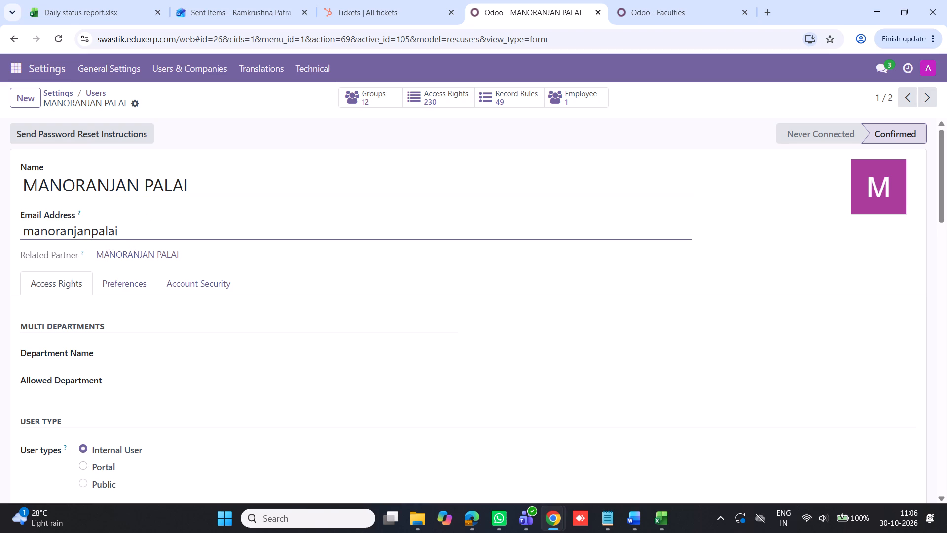
{"action": "left_click_drag", "start_coordinate": [125, 229], "coordinate": [23, 230]}
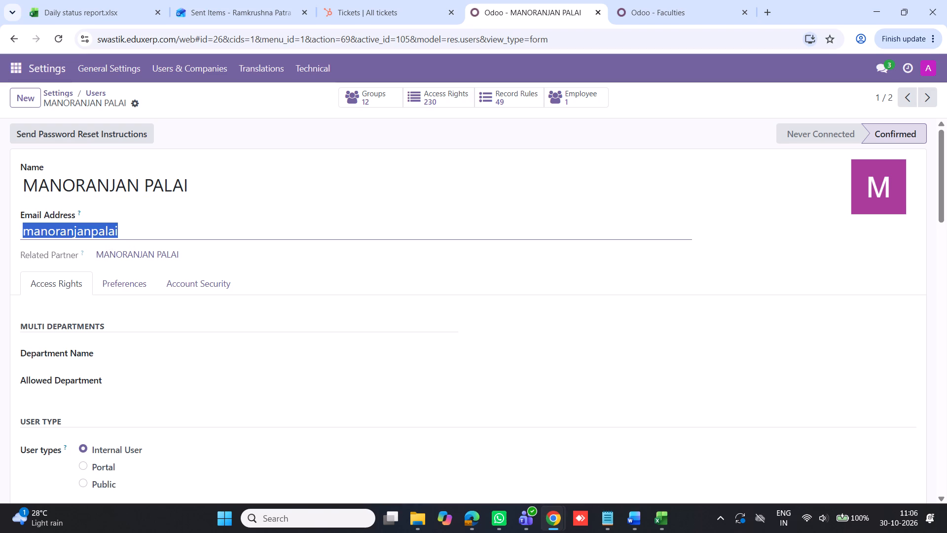
{"action": "key", "text": "ctrl+c"}
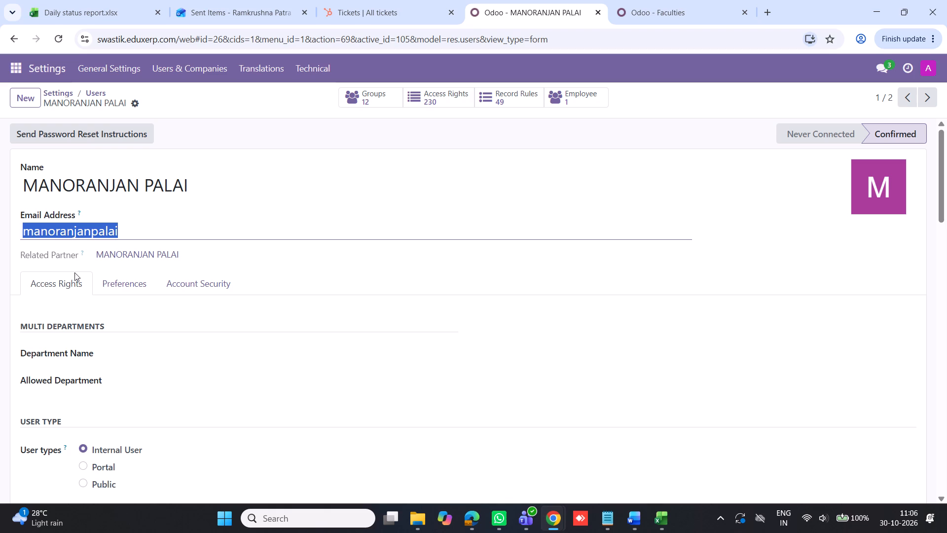
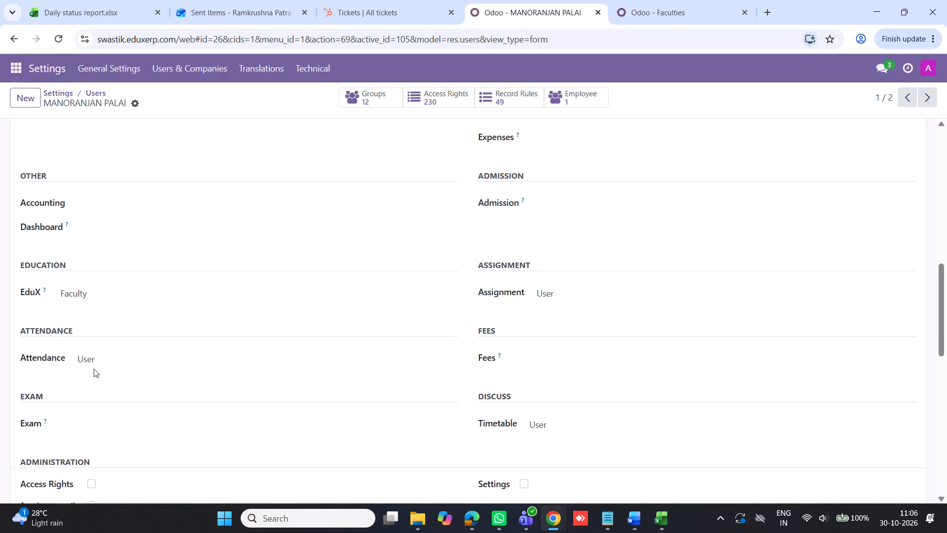
Set the open faculty user's Exam access to User, save the record and return to the users list.
{"action": "left_click", "coordinate": [76, 422]}
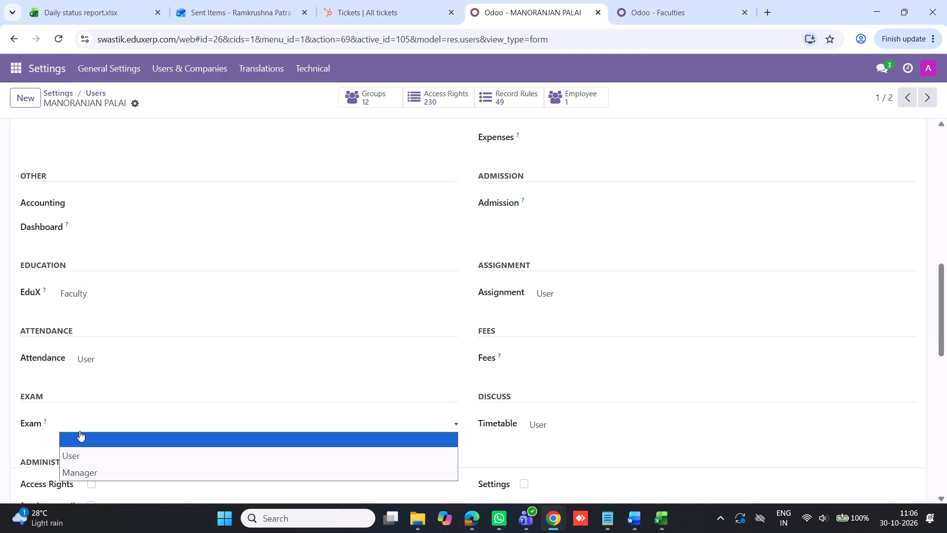
{"action": "left_click", "coordinate": [83, 452]}
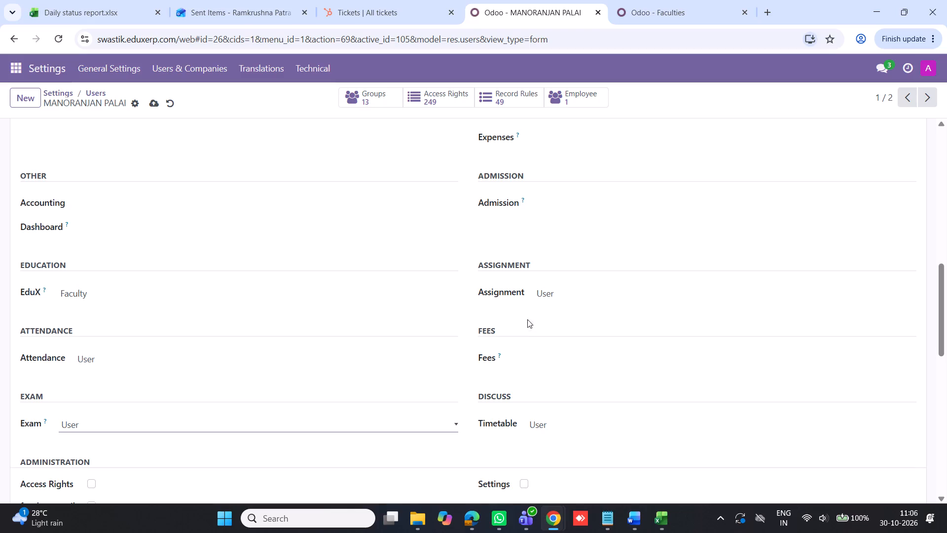
{"action": "scroll", "coordinate": [211, 358], "scroll_direction": "up", "scroll_amount": 8}
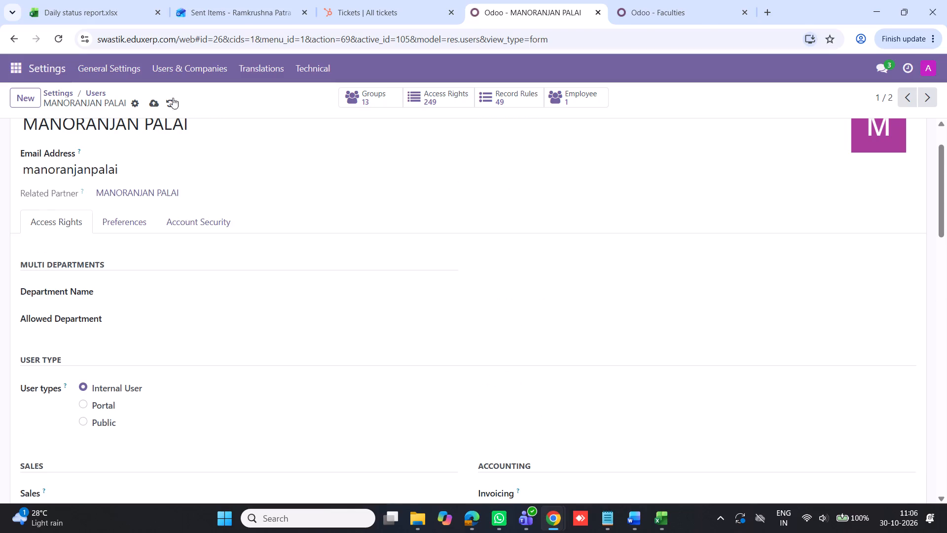
{"action": "left_click", "coordinate": [152, 104]}
{"action": "left_click", "coordinate": [92, 93]}
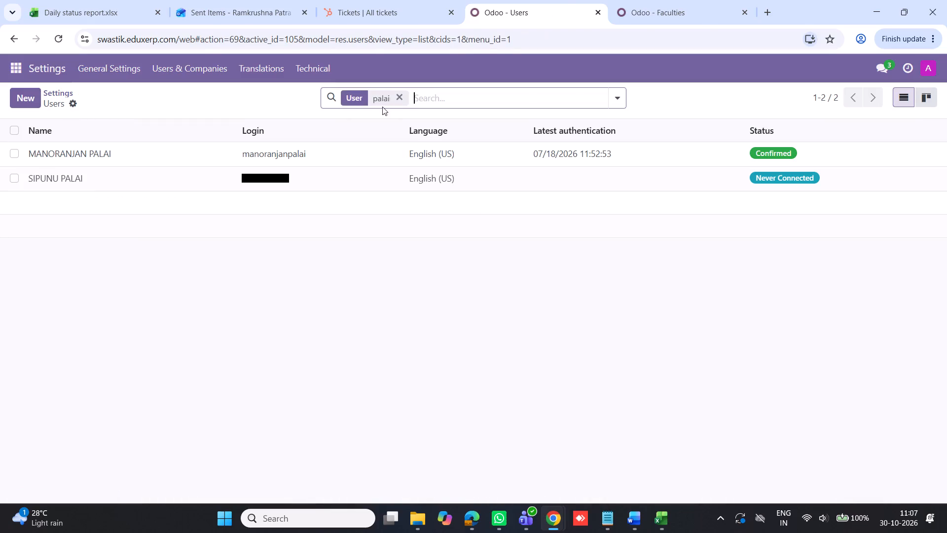
Replace the users list filter with a search for "ratikanta" and open the confirmed user's record.
{"action": "left_click", "coordinate": [403, 97]}
{"action": "type", "text": "ratikanta"}
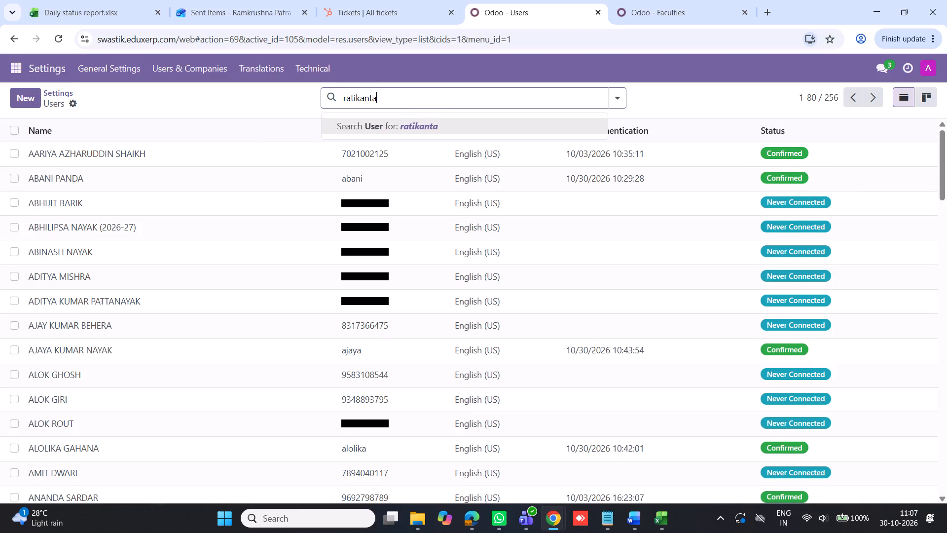
{"action": "key", "text": "Return"}
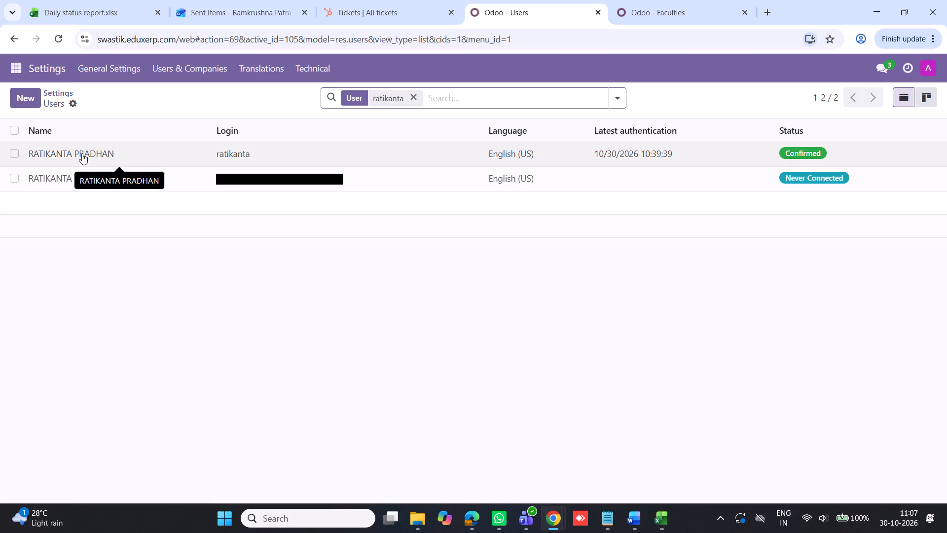
{"action": "left_click", "coordinate": [82, 153]}
Clear this user's Invoicing, Fleet, Employees, Expenses, Website and Sales access levels, leaving each blank.
{"action": "scroll", "coordinate": [303, 312], "scroll_direction": "down", "scroll_amount": 4}
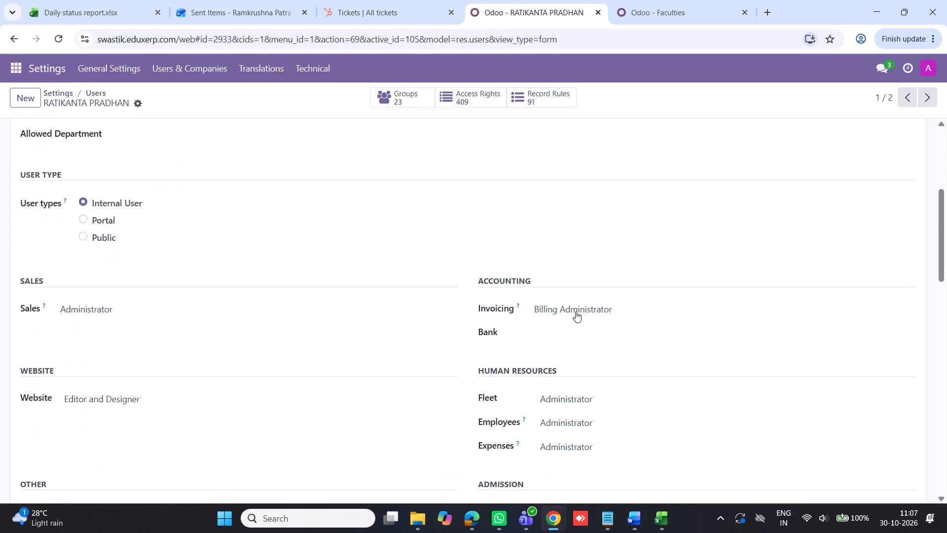
{"action": "left_click", "coordinate": [583, 305]}
{"action": "left_click", "coordinate": [580, 325]}
{"action": "left_click", "coordinate": [566, 401]}
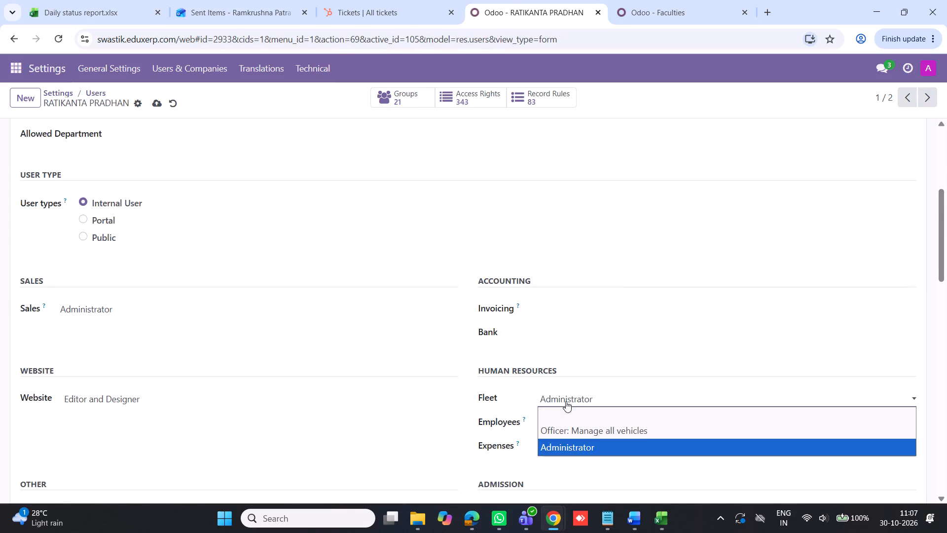
{"action": "left_click", "coordinate": [565, 419]}
{"action": "left_click", "coordinate": [565, 425]}
{"action": "left_click", "coordinate": [565, 441]}
{"action": "scroll", "coordinate": [601, 403], "scroll_direction": "down", "scroll_amount": 3}
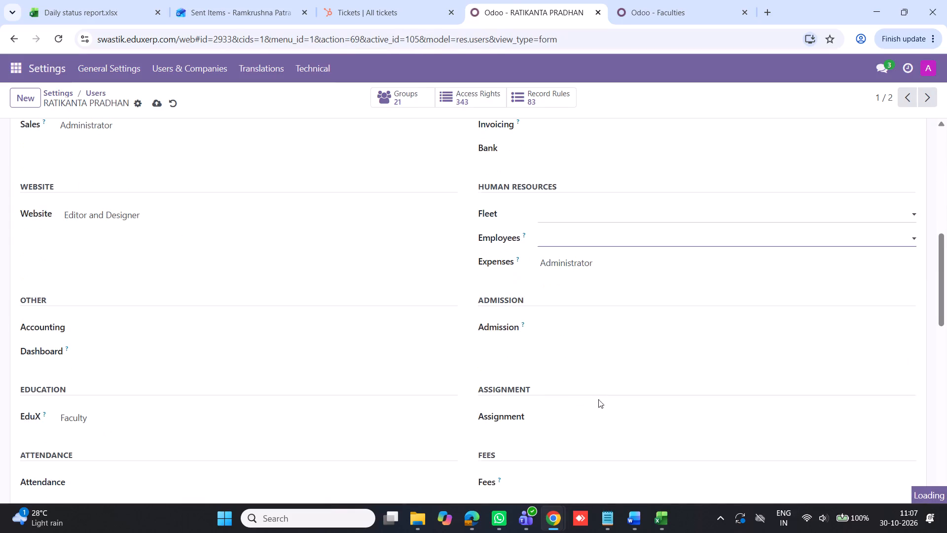
{"action": "left_click", "coordinate": [572, 256]}
{"action": "left_click", "coordinate": [570, 274]}
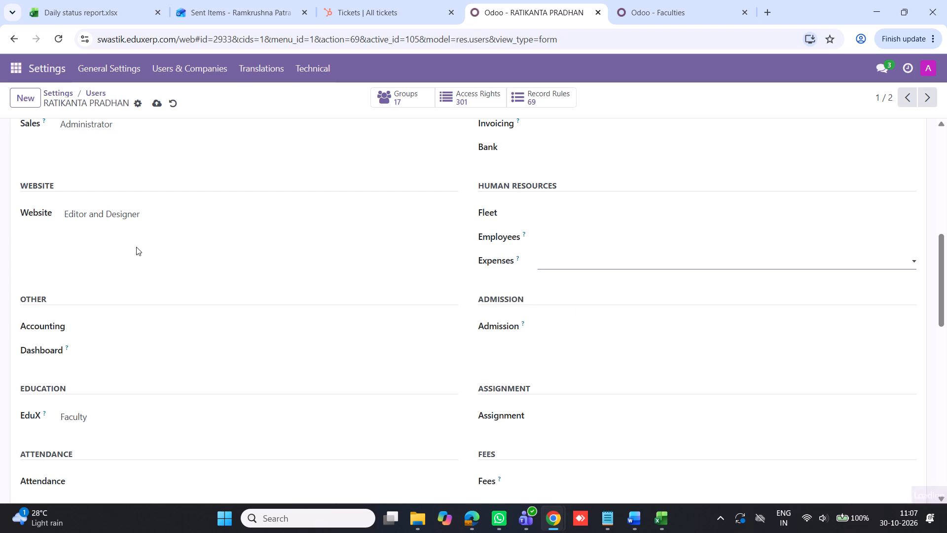
{"action": "left_click", "coordinate": [124, 207]}
{"action": "left_click", "coordinate": [108, 234]}
{"action": "left_click", "coordinate": [100, 125]}
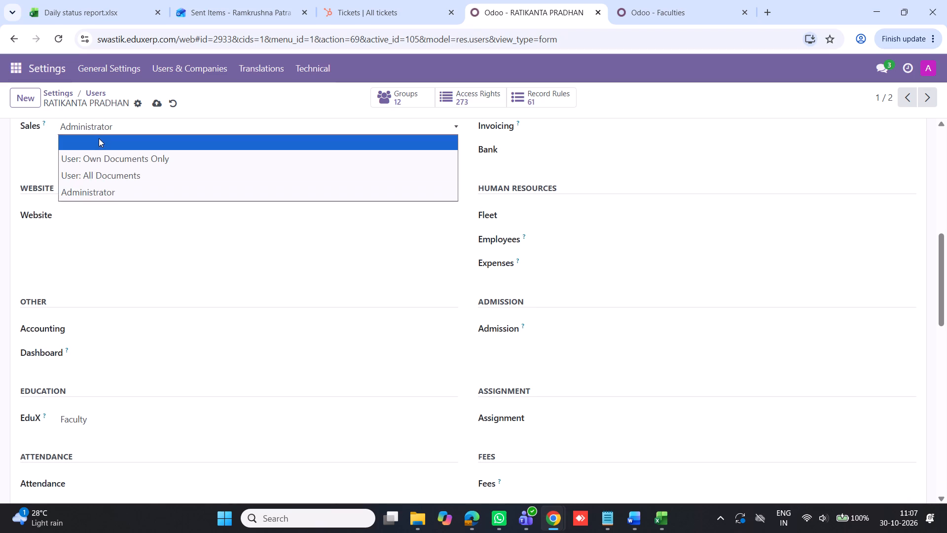
{"action": "left_click", "coordinate": [99, 142]}
Set the user's Exam, Timetable, Assignment and Attendance access levels to User.
{"action": "scroll", "coordinate": [143, 186], "scroll_direction": "up", "scroll_amount": 2}
{"action": "scroll", "coordinate": [145, 187], "scroll_direction": "down", "scroll_amount": 5}
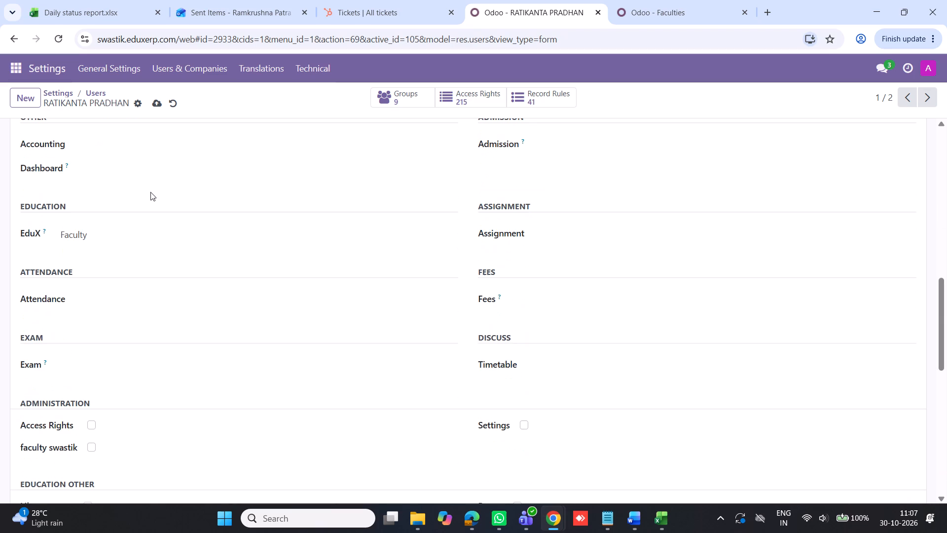
{"action": "left_click", "coordinate": [69, 364]}
{"action": "left_click", "coordinate": [73, 394]}
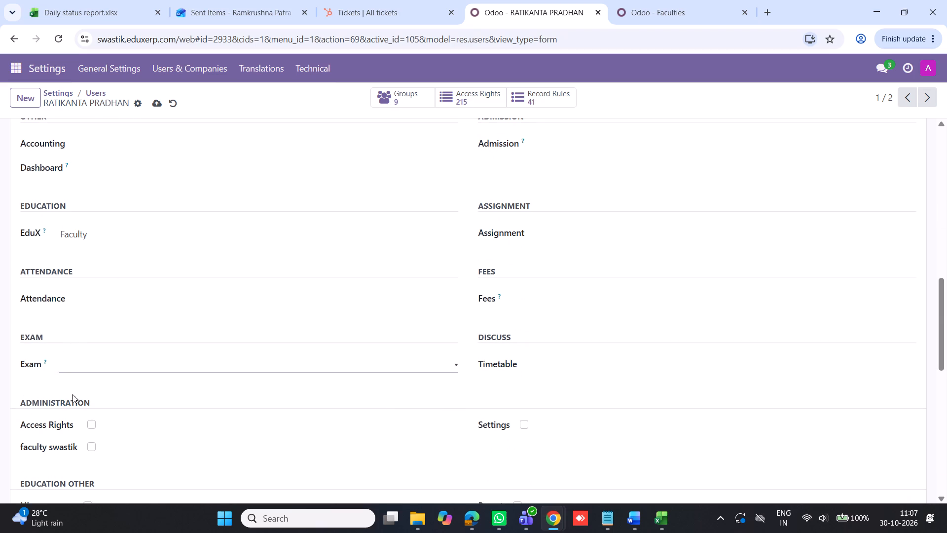
{"action": "left_click", "coordinate": [556, 366]}
{"action": "left_click", "coordinate": [546, 401]}
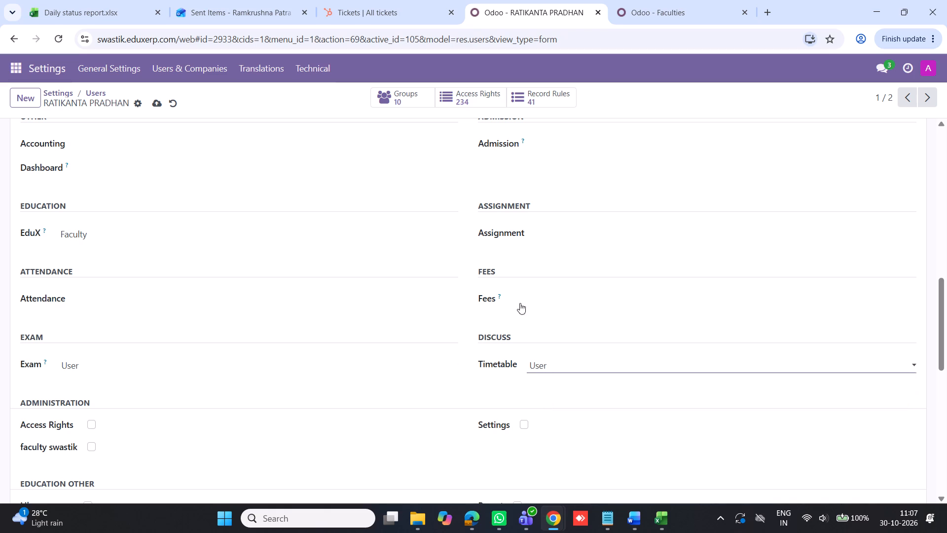
{"action": "left_click", "coordinate": [536, 232]}
{"action": "left_click", "coordinate": [552, 266]}
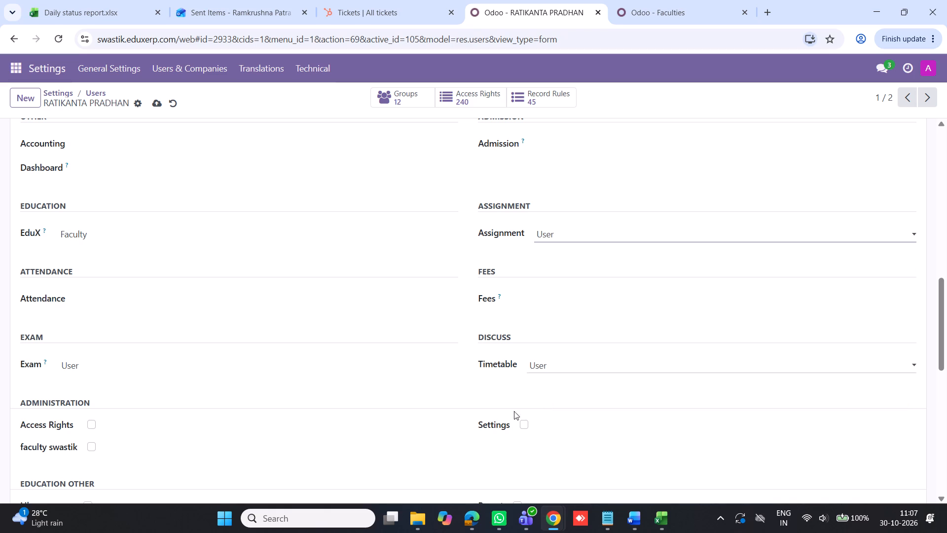
{"action": "left_click", "coordinate": [98, 300]}
{"action": "left_click", "coordinate": [98, 330]}
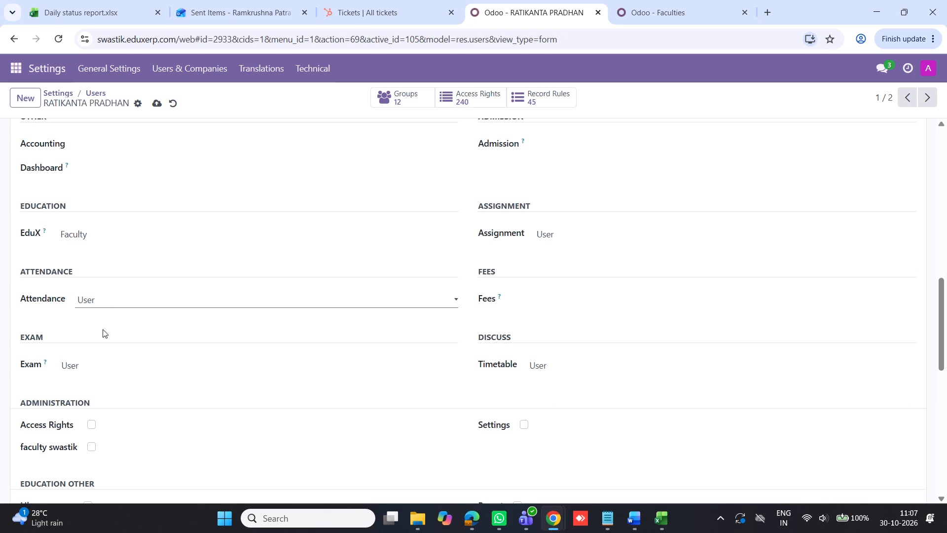
Review the edited access rights, save the user's record and return to the users list.
{"action": "scroll", "coordinate": [534, 224], "scroll_direction": "up", "scroll_amount": 1}
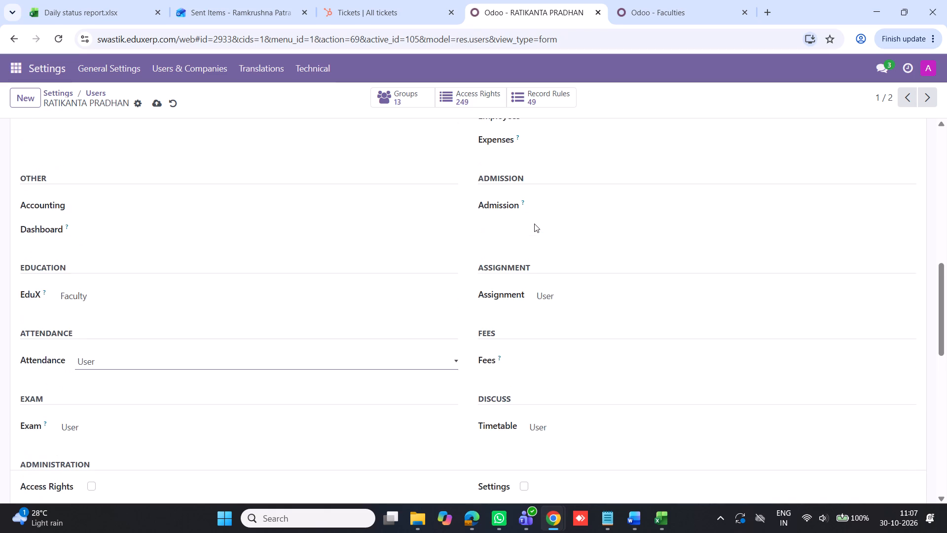
{"action": "scroll", "coordinate": [534, 224], "scroll_direction": "down", "scroll_amount": 2}
{"action": "scroll", "coordinate": [203, 302], "scroll_direction": "up", "scroll_amount": 4}
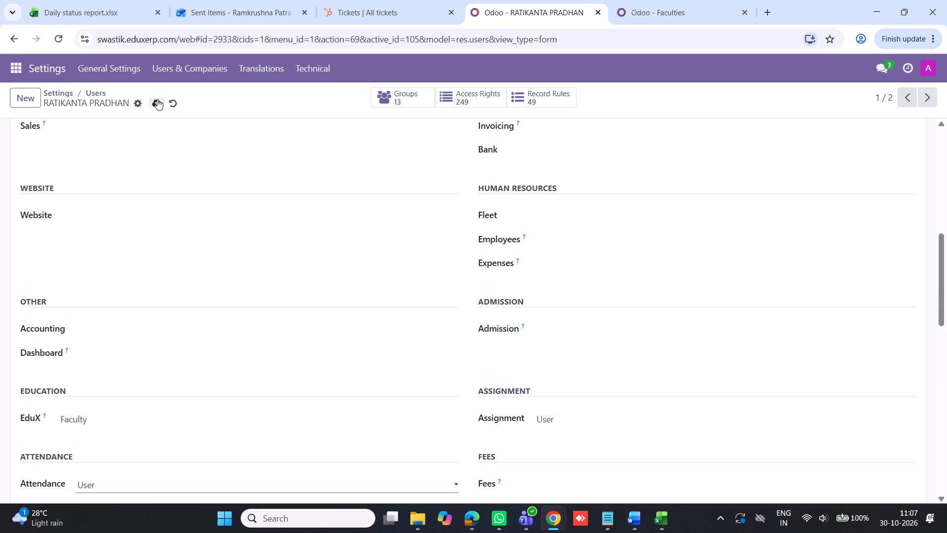
{"action": "scroll", "coordinate": [110, 234], "scroll_direction": "up", "scroll_amount": 4}
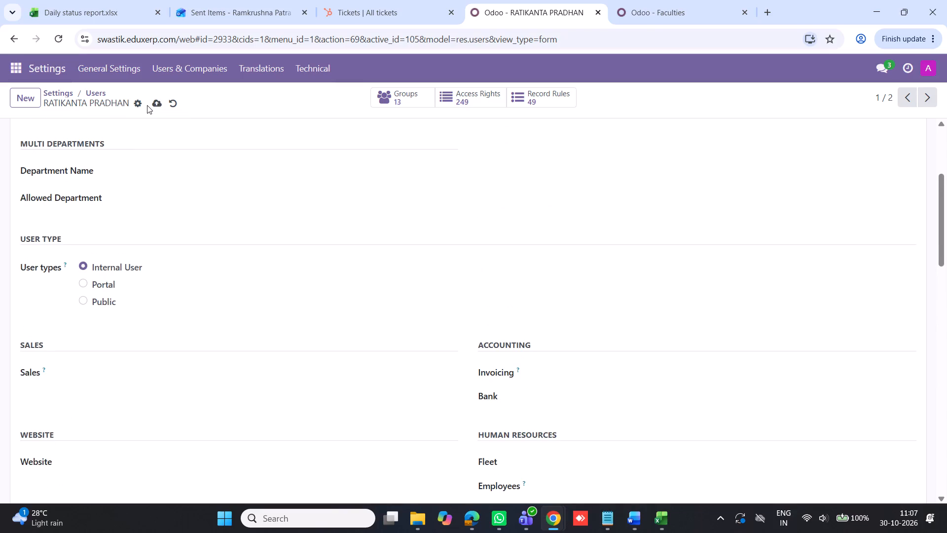
{"action": "left_click", "coordinate": [154, 104]}
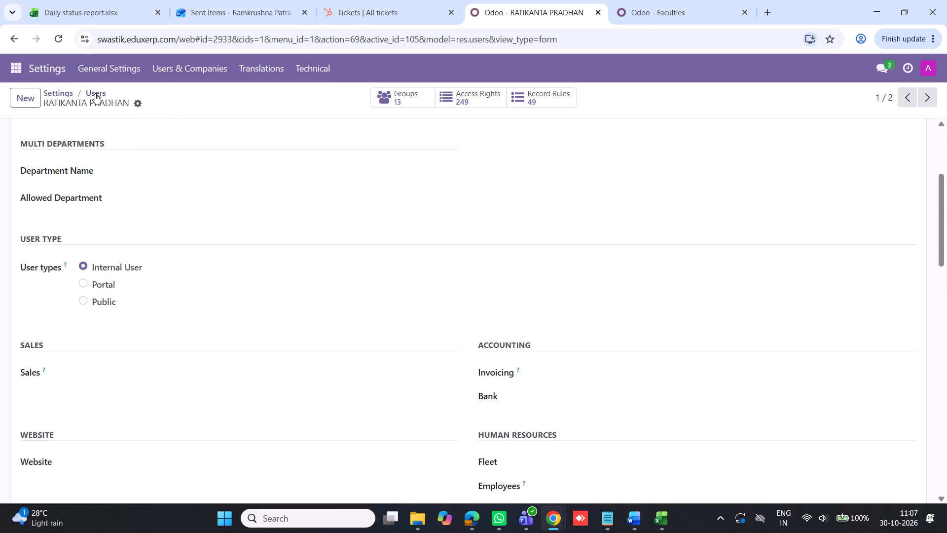
{"action": "left_click", "coordinate": [95, 93]}
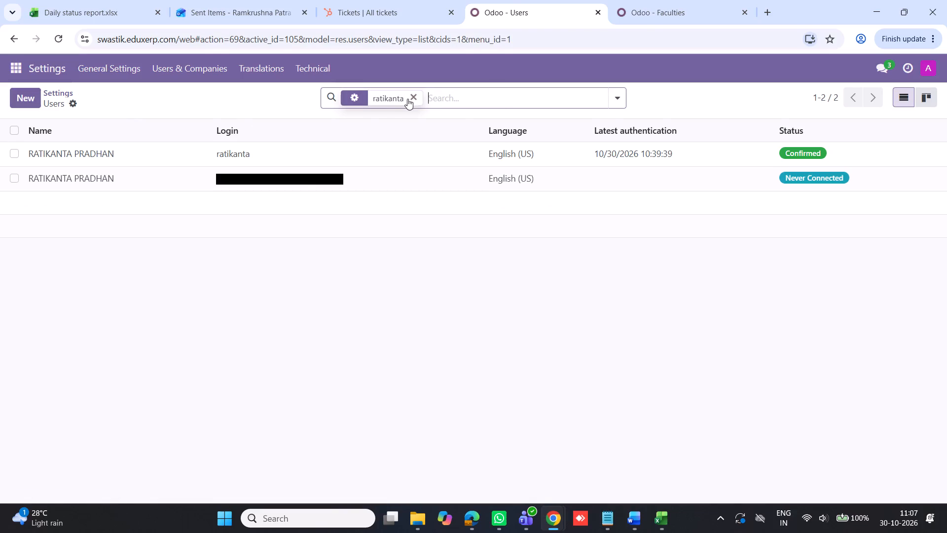
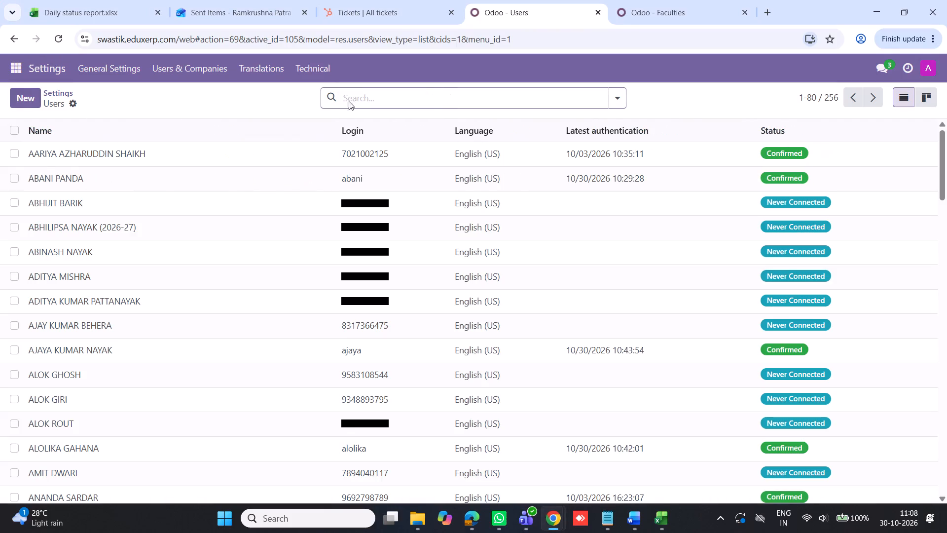
Search the users list for "prasanta", and replace that filter with a broader search for "prasa".
{"action": "left_click", "coordinate": [375, 100]}
{"action": "type", "text": "prasanta da"}
{"action": "key", "text": "BackSpace"}
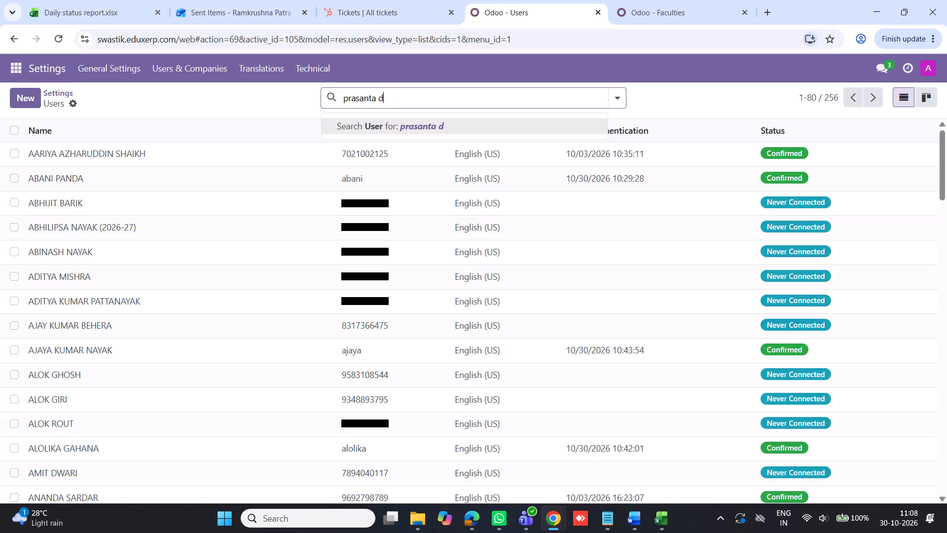
{"action": "key", "text": "BackSpace"}
{"action": "key", "text": "BackSpace"}
{"action": "key", "text": "Return"}
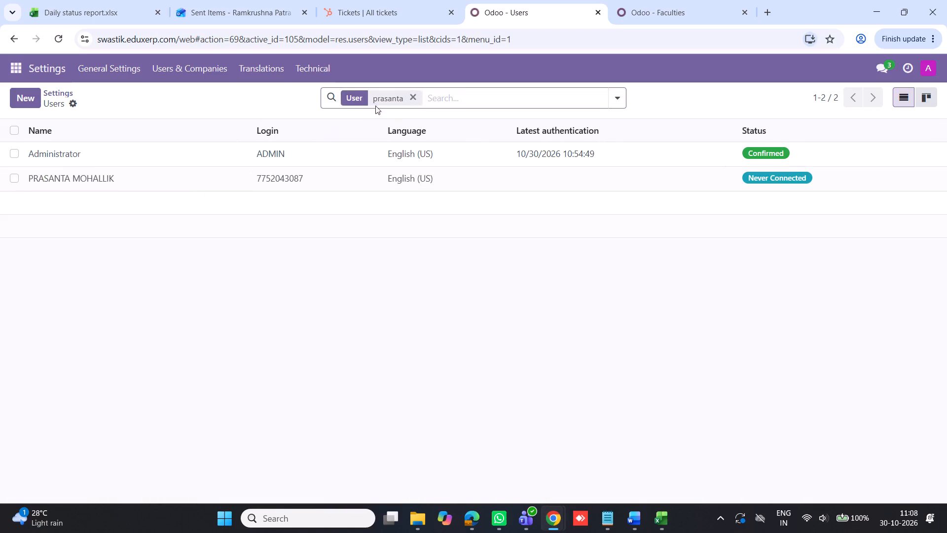
{"action": "left_click", "coordinate": [415, 101]}
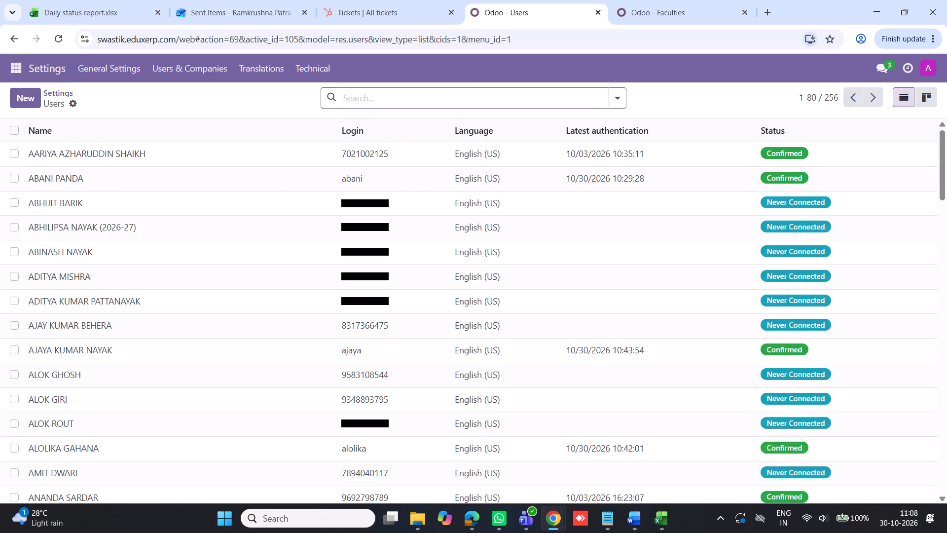
{"action": "type", "text": "prasa"}
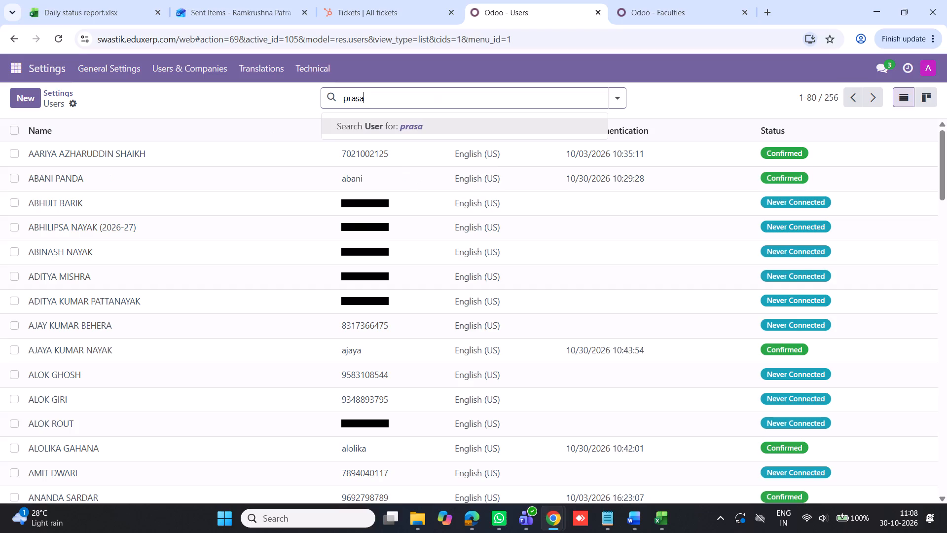
{"action": "key", "text": "Return"}
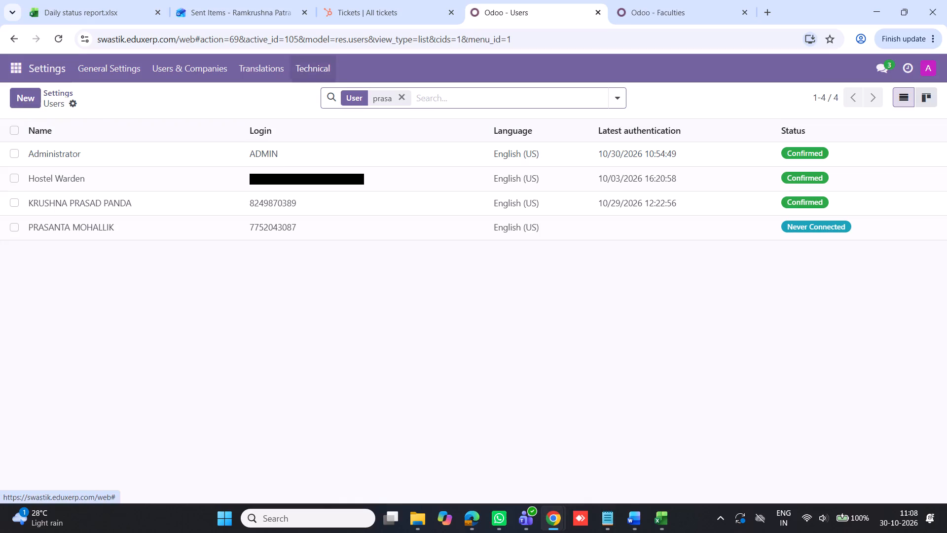
Switch to the Faculties list and open the last faculty member's record.
{"action": "left_click", "coordinate": [669, 2]}
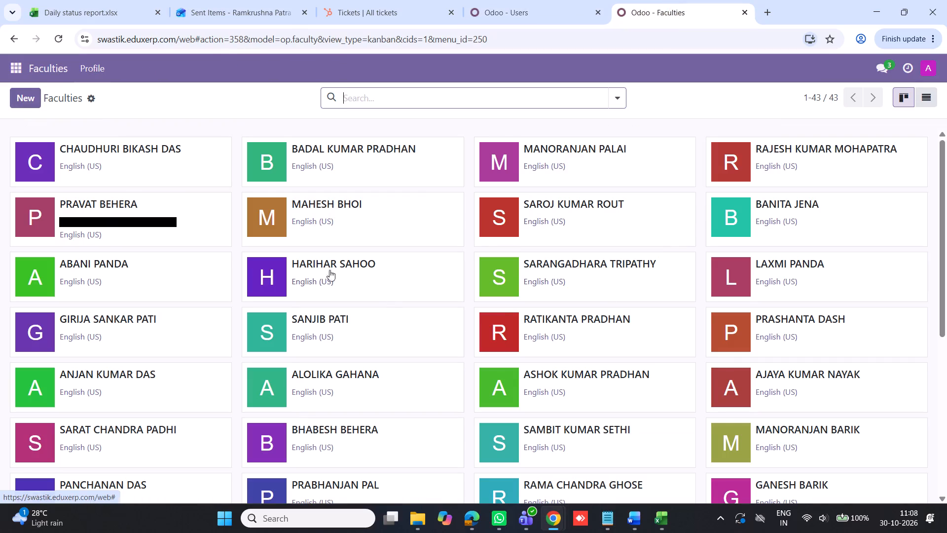
{"action": "scroll", "coordinate": [501, 313], "scroll_direction": "down", "scroll_amount": 10}
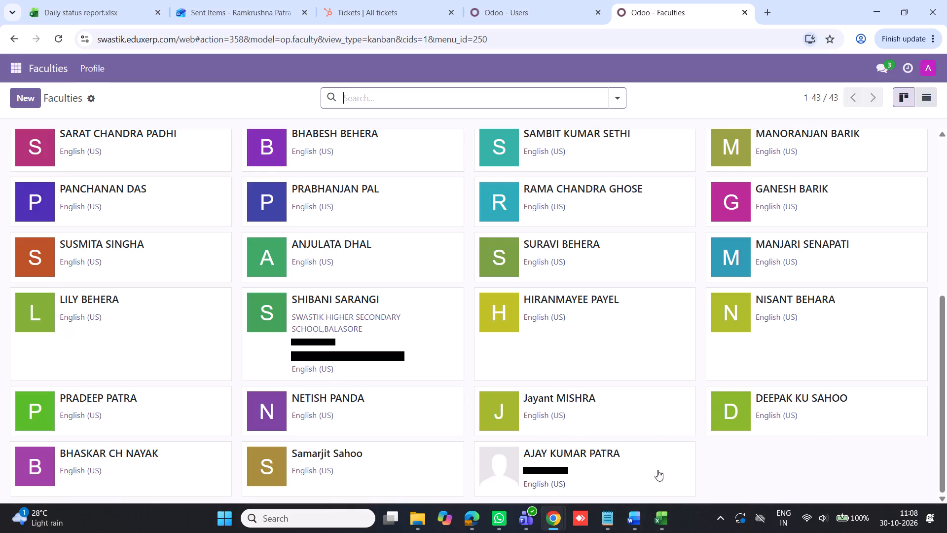
{"action": "left_click", "coordinate": [615, 470]}
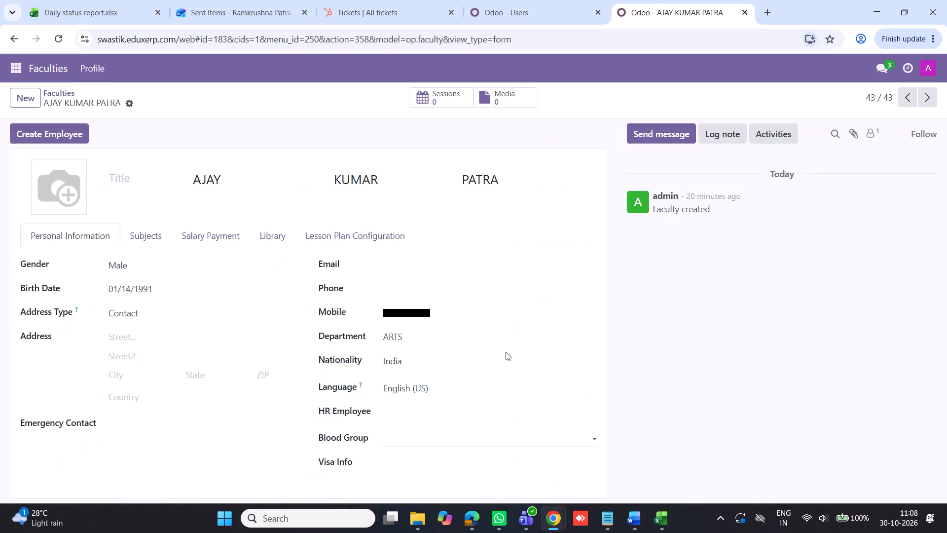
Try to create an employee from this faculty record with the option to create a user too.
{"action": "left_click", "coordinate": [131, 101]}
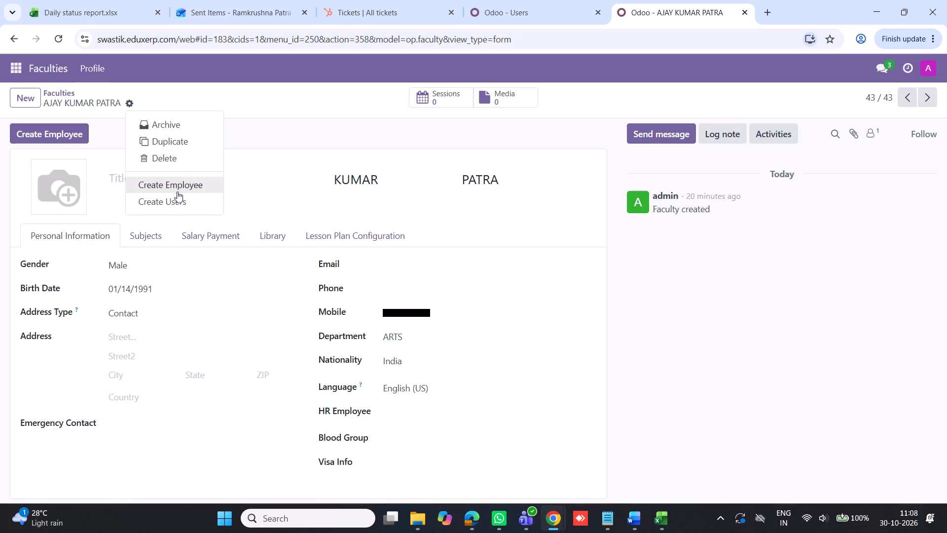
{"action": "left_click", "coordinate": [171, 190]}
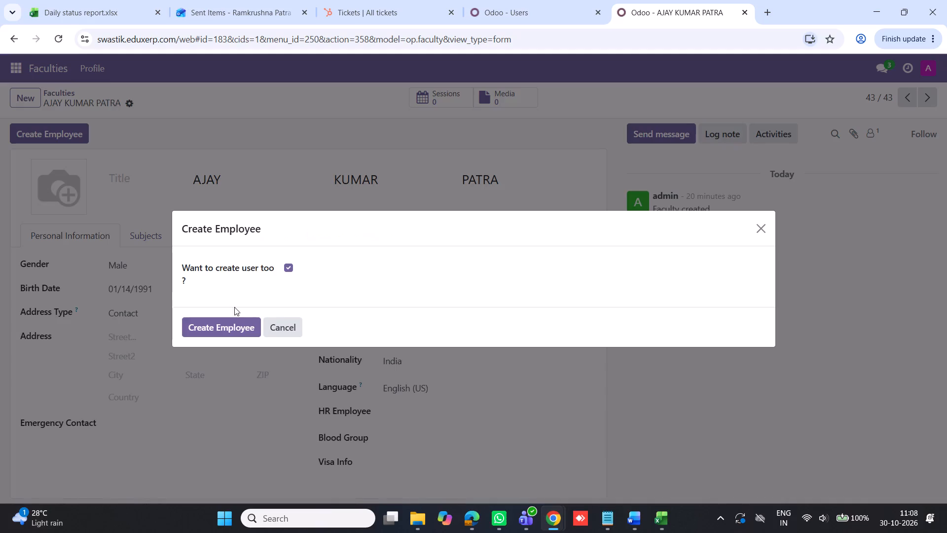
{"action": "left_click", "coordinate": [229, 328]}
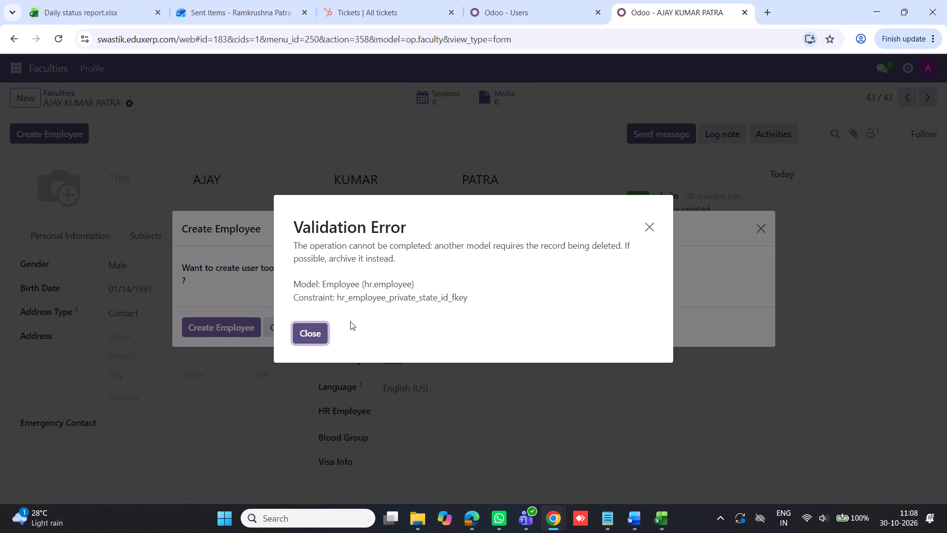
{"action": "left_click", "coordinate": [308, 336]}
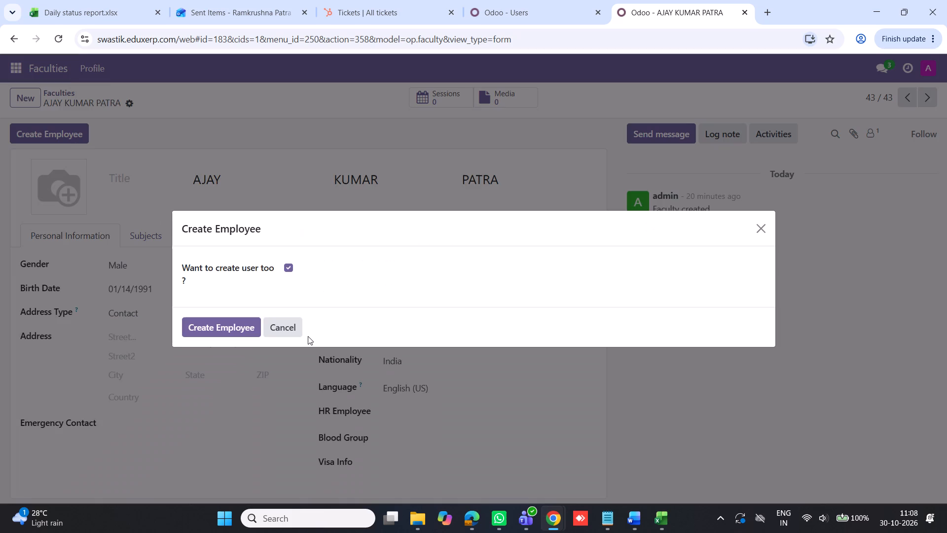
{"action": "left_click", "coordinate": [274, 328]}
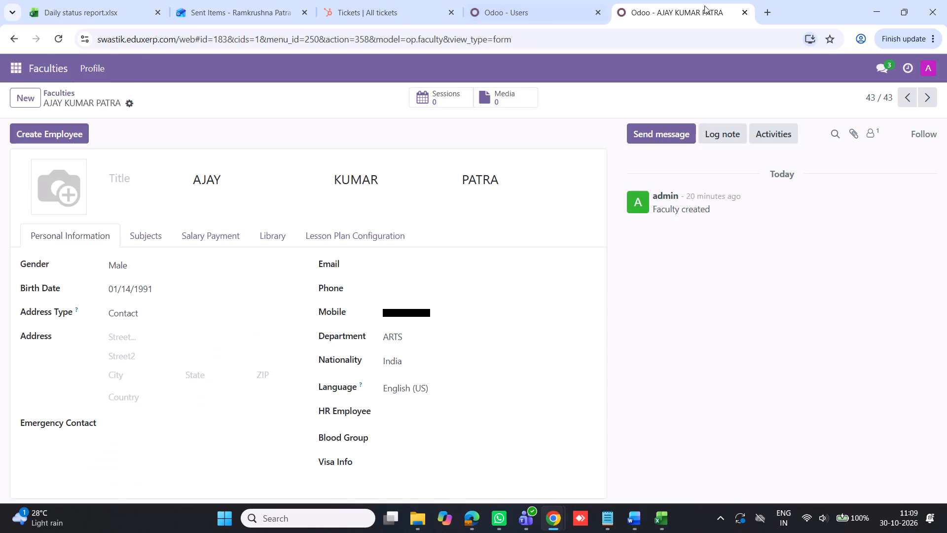
Start a new user record in Settings and fill its Name with the faculty member's name, copied part by part from the faculty record.
{"action": "left_click", "coordinate": [539, 0]}
{"action": "left_click", "coordinate": [34, 98]}
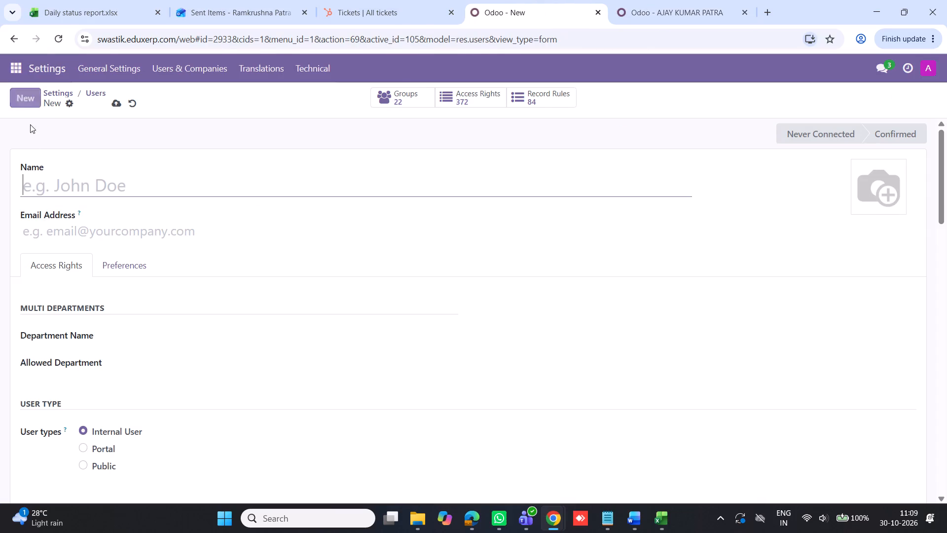
{"action": "left_click", "coordinate": [663, 5]}
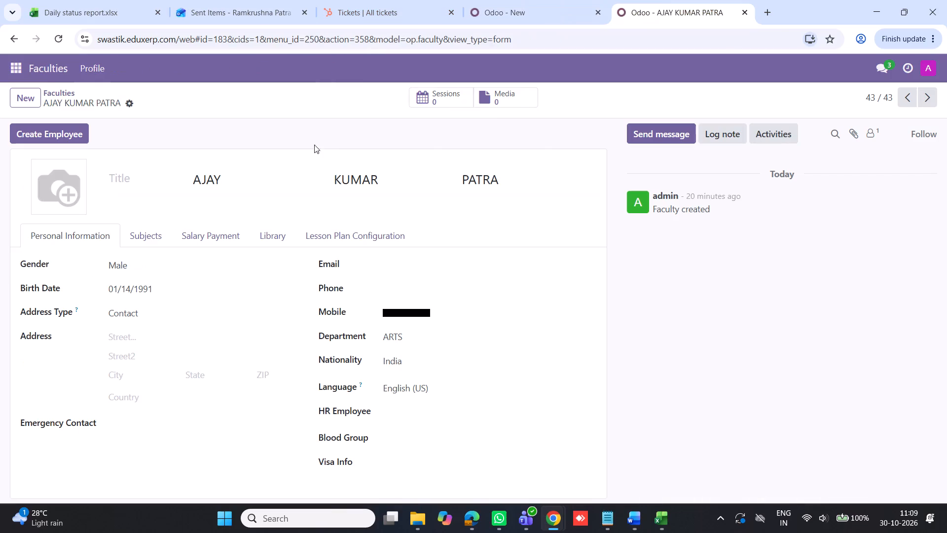
{"action": "left_click_drag", "start_coordinate": [184, 178], "coordinate": [449, 174]}
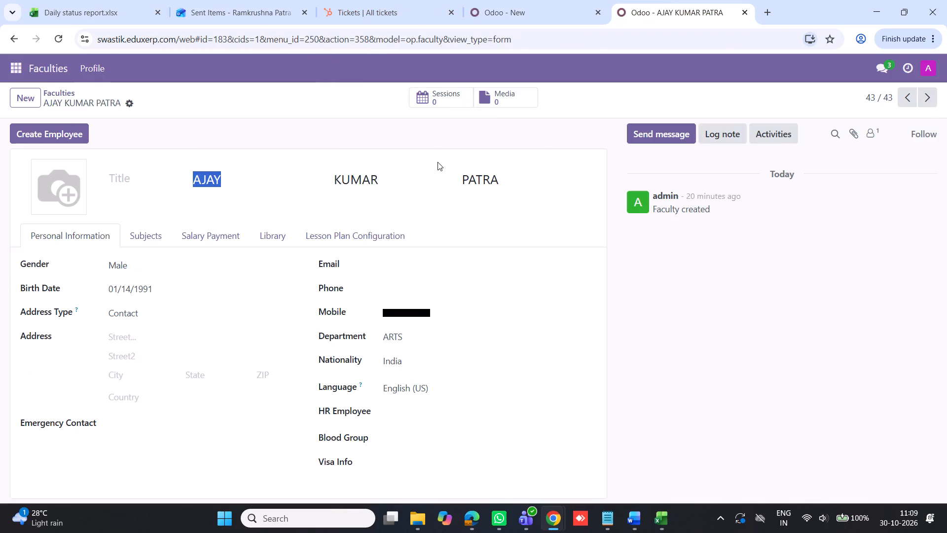
{"action": "key", "text": "ctrl+c"}
{"action": "left_click", "coordinate": [551, 0]}
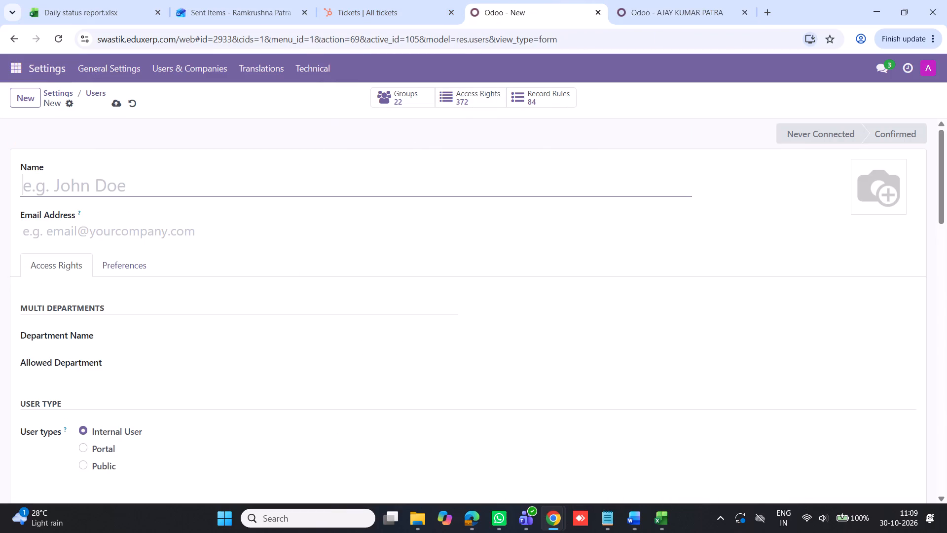
{"action": "key", "text": "ctrl+v"}
{"action": "key", "text": "space"}
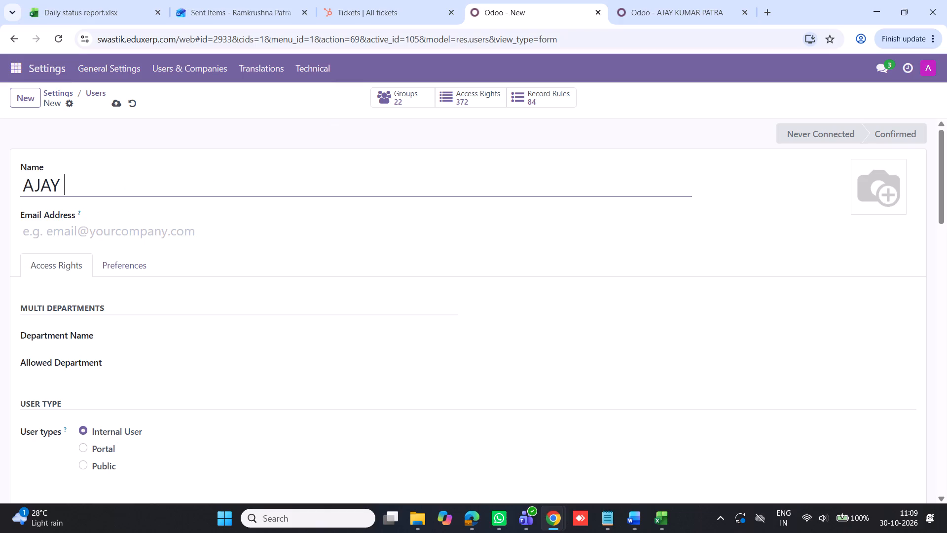
{"action": "left_click", "coordinate": [652, 3]}
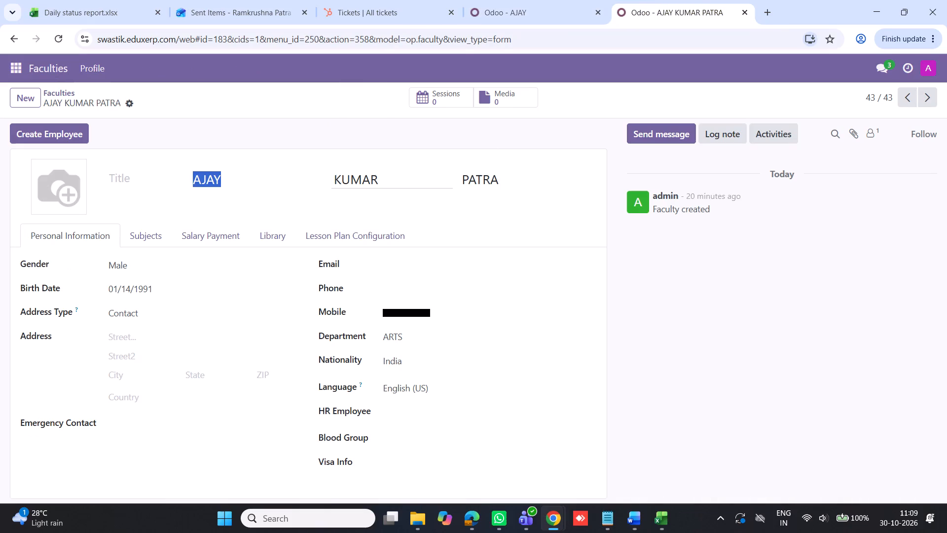
{"action": "left_click_drag", "start_coordinate": [328, 178], "coordinate": [415, 178]}
{"action": "left_click_drag", "start_coordinate": [382, 179], "coordinate": [364, 182]}
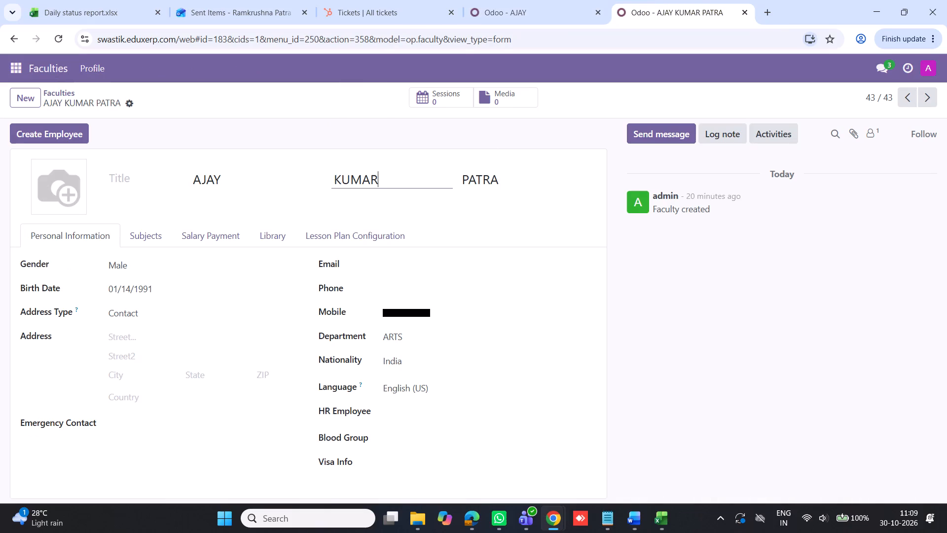
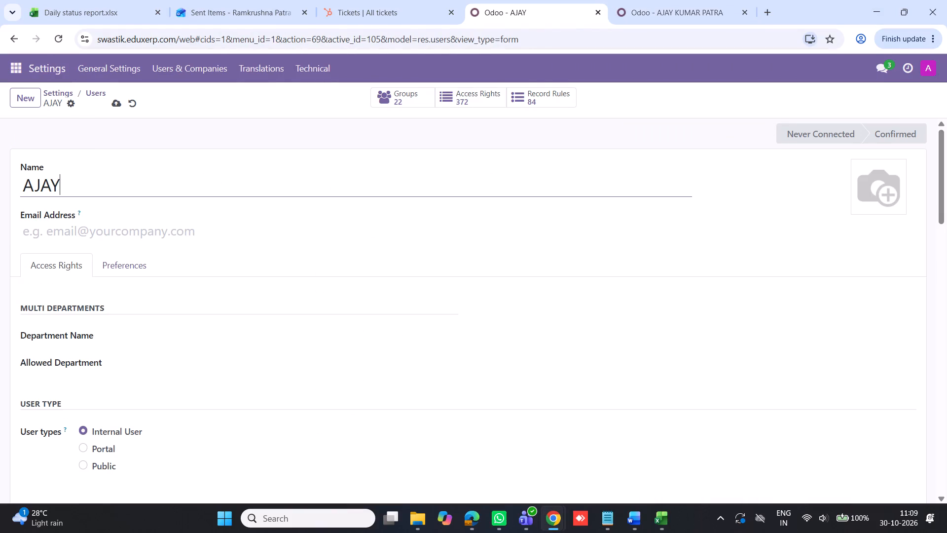
Complete the new user's Name with the faculty member's middle and last names, copying the last name from the faculty record.
{"action": "key", "text": "space"}
{"action": "key", "text": "ctrl+v"}
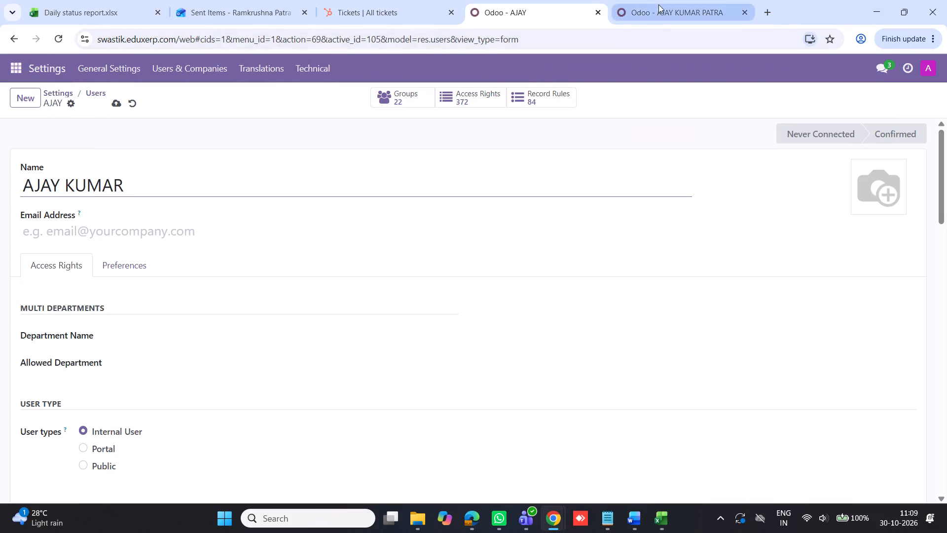
{"action": "left_click", "coordinate": [658, 4]}
{"action": "double_click", "coordinate": [483, 180]}
{"action": "key", "text": "ctrl+c"}
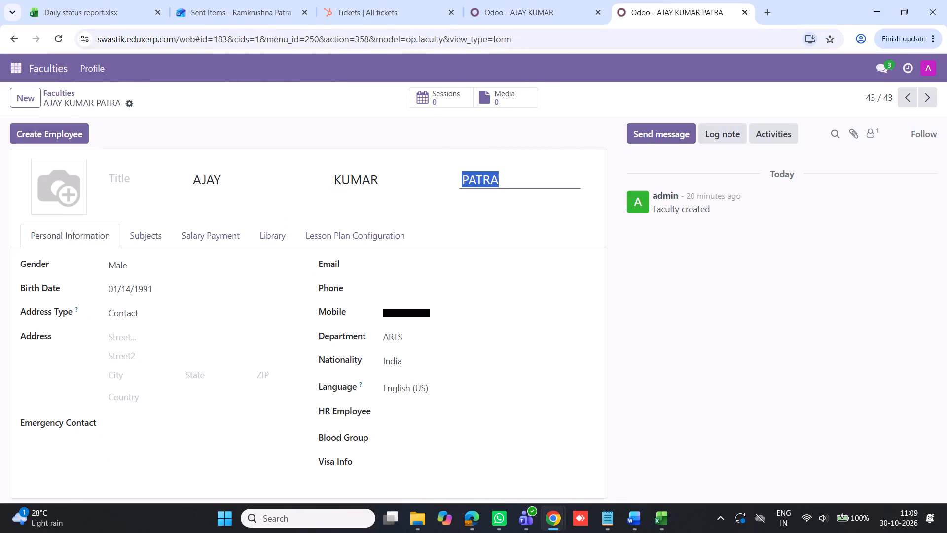
{"action": "left_click", "coordinate": [534, 18]}
{"action": "left_click", "coordinate": [291, 182]}
{"action": "key", "text": "space"}
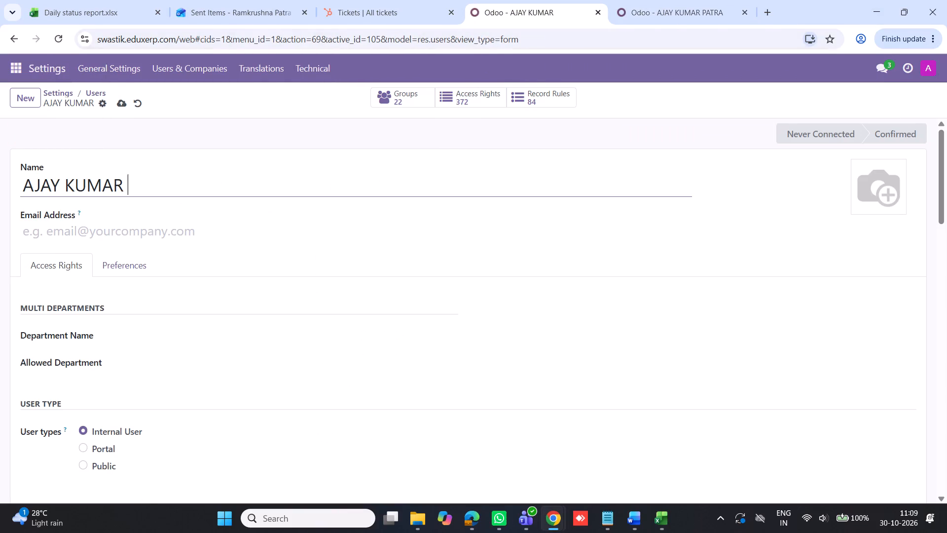
{"action": "key", "text": "ctrl+v"}
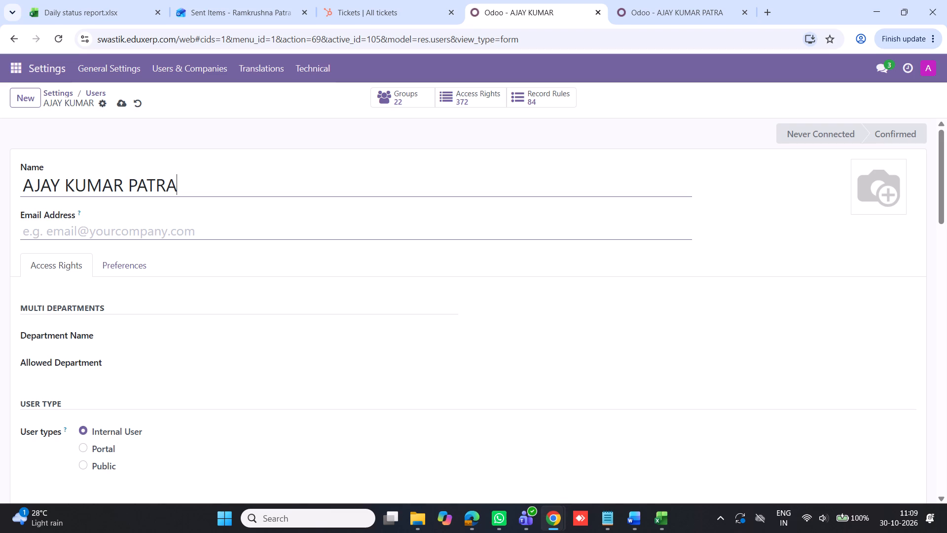
Fill the new user's Email Address with the faculty member's first name in lowercase.
{"action": "left_click", "coordinate": [67, 230]}
{"action": "type", "text": "ajay"}
{"action": "scroll", "coordinate": [67, 230], "scroll_direction": "up", "scroll_amount": 1}
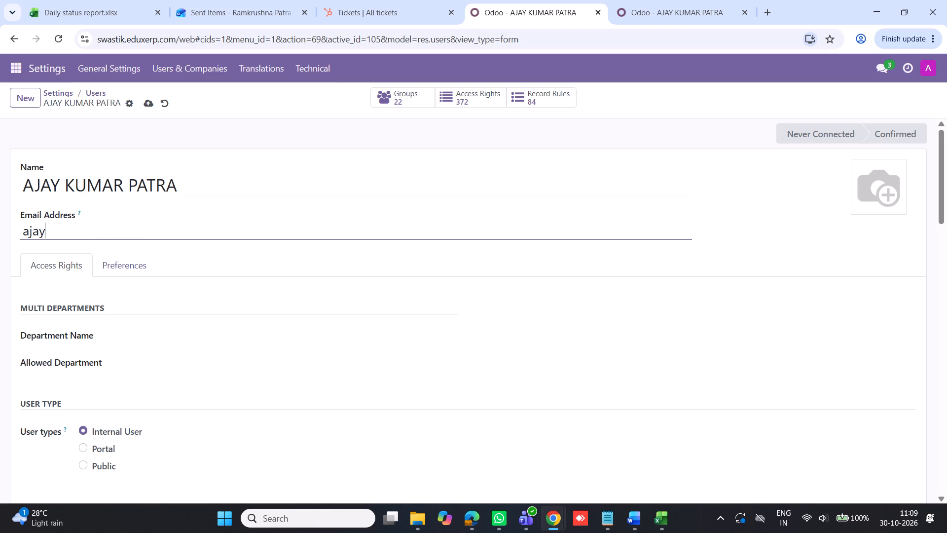
Clear the new user's Invoicing, Fleet, Employees, Expenses, Sales and Website access rights, leaving each one blank.
{"action": "scroll", "coordinate": [283, 295], "scroll_direction": "down", "scroll_amount": 4}
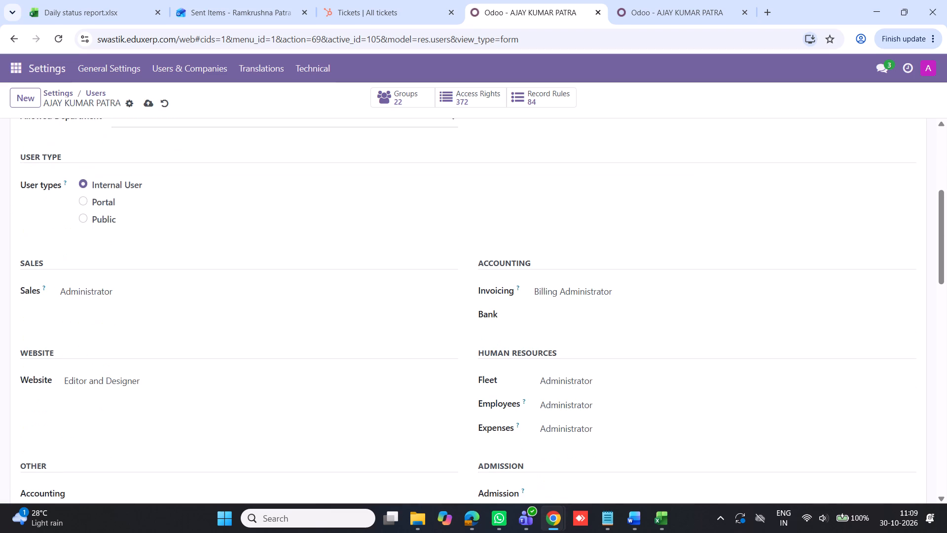
{"action": "left_click", "coordinate": [575, 293]}
{"action": "left_click", "coordinate": [576, 311]}
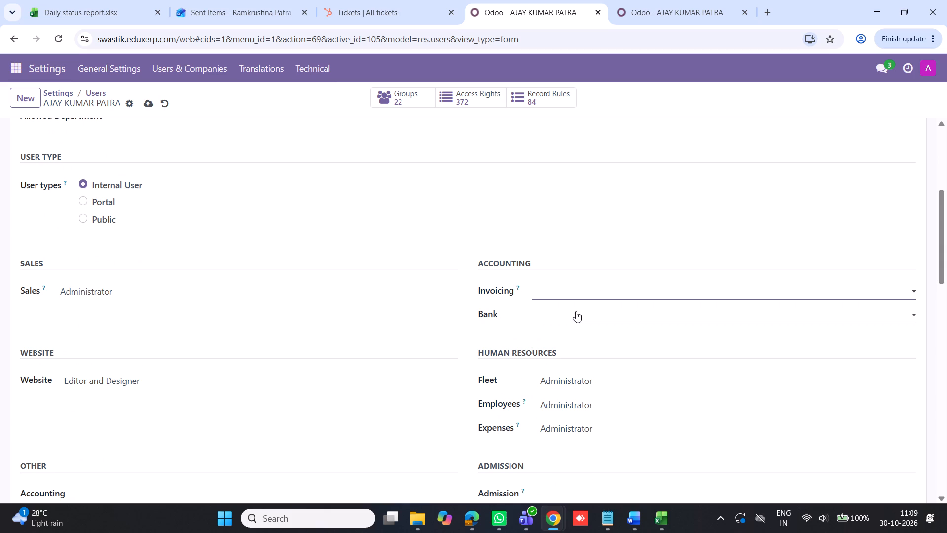
{"action": "left_click", "coordinate": [585, 380]}
{"action": "left_click", "coordinate": [576, 392]}
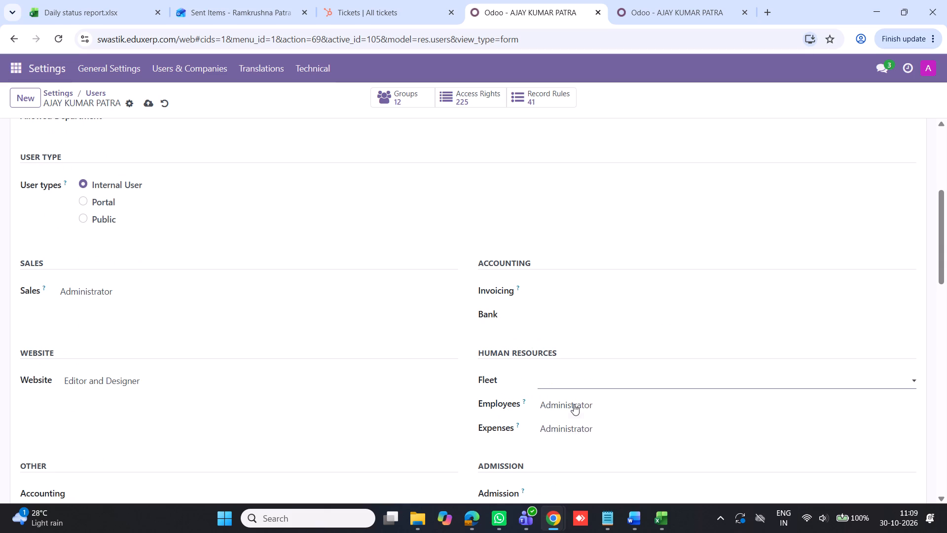
{"action": "left_click", "coordinate": [574, 404]}
{"action": "left_click", "coordinate": [570, 414]}
{"action": "left_click", "coordinate": [570, 427]}
{"action": "left_click", "coordinate": [568, 443]}
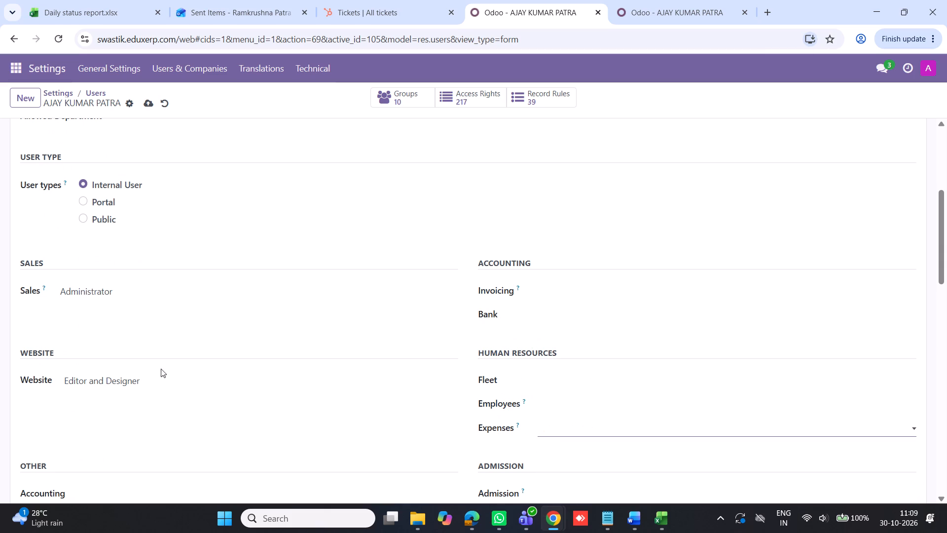
{"action": "left_click", "coordinate": [122, 290]}
{"action": "left_click", "coordinate": [119, 304]}
{"action": "left_click", "coordinate": [119, 376]}
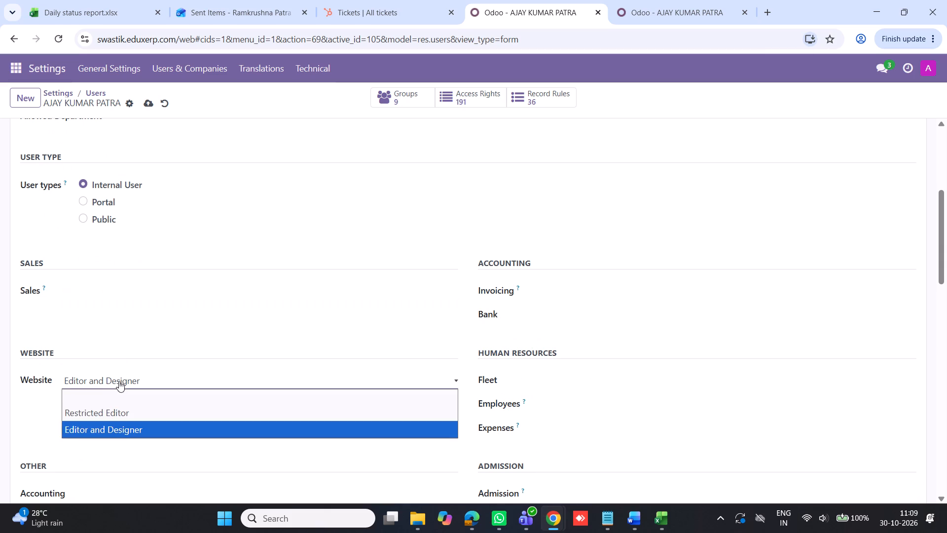
{"action": "left_click", "coordinate": [114, 396]}
Set the new user's Assignment access to User.
{"action": "scroll", "coordinate": [253, 321], "scroll_direction": "down", "scroll_amount": 3}
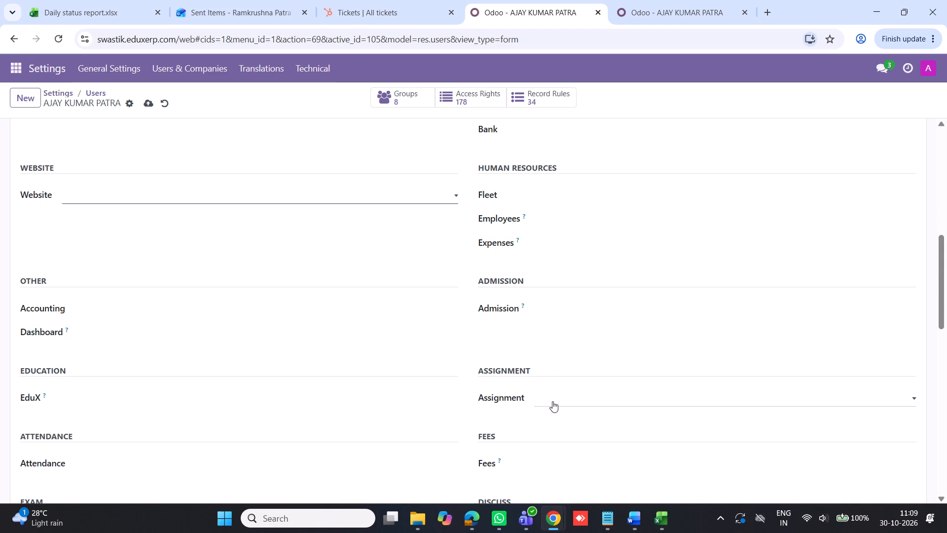
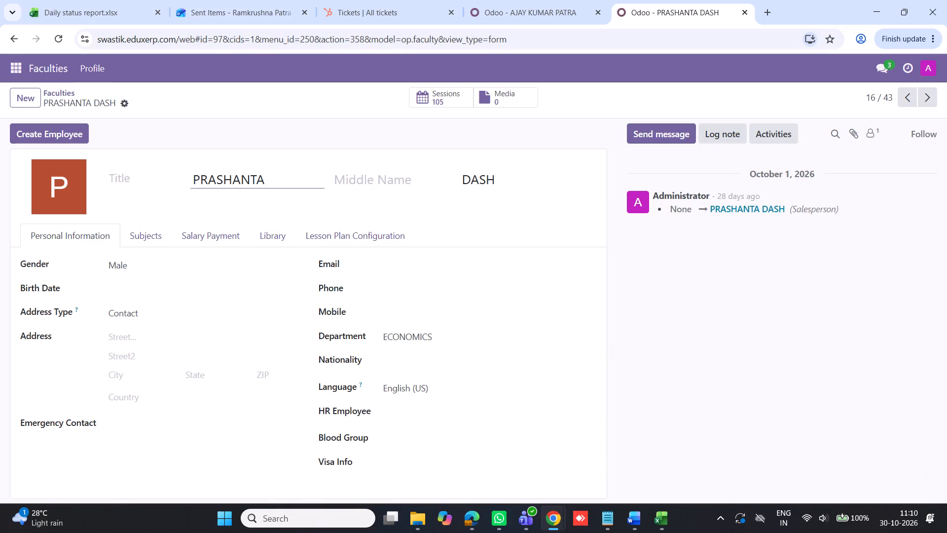
Copy the first name from the faculty record, search the users list for PRASHANTA, and open that faculty member's user record.
{"action": "left_click_drag", "start_coordinate": [266, 178], "coordinate": [183, 180]}
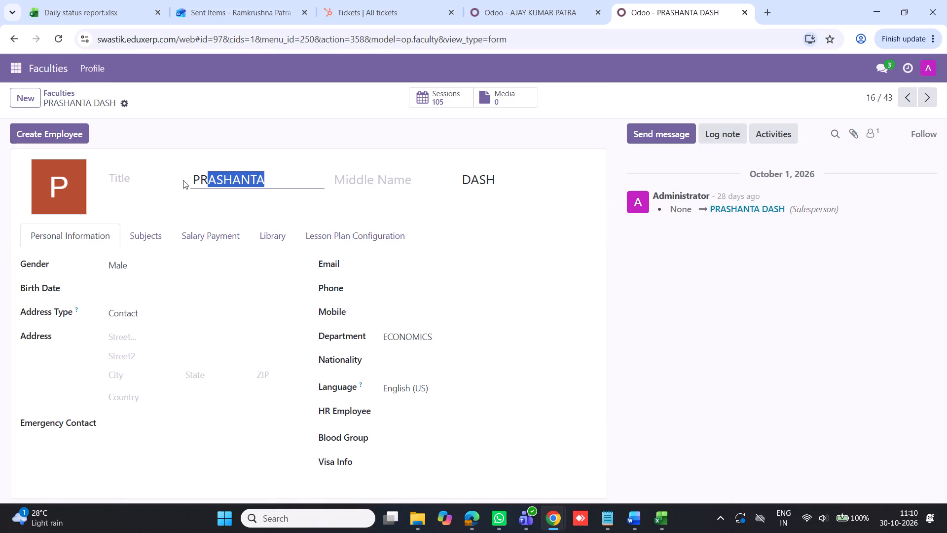
{"action": "key", "text": "ctrl+c"}
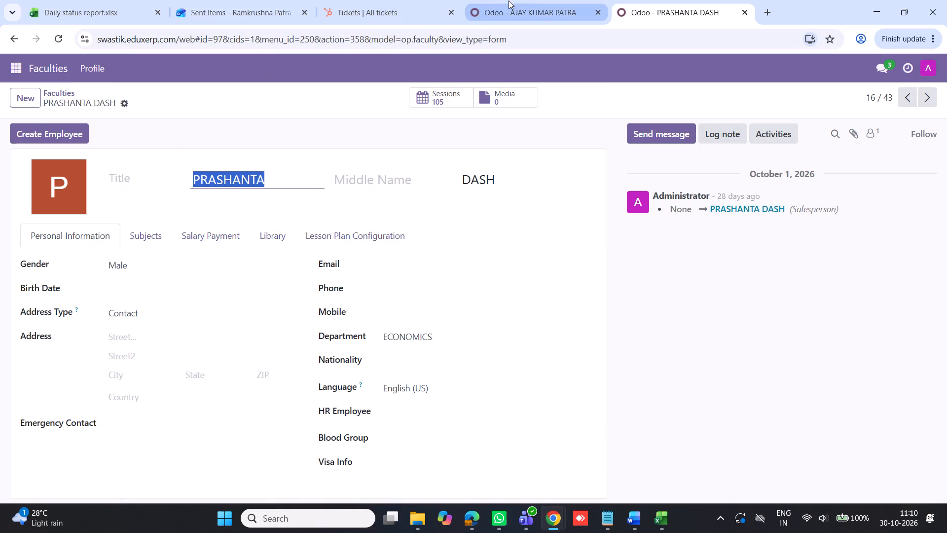
{"action": "left_click", "coordinate": [549, 8]}
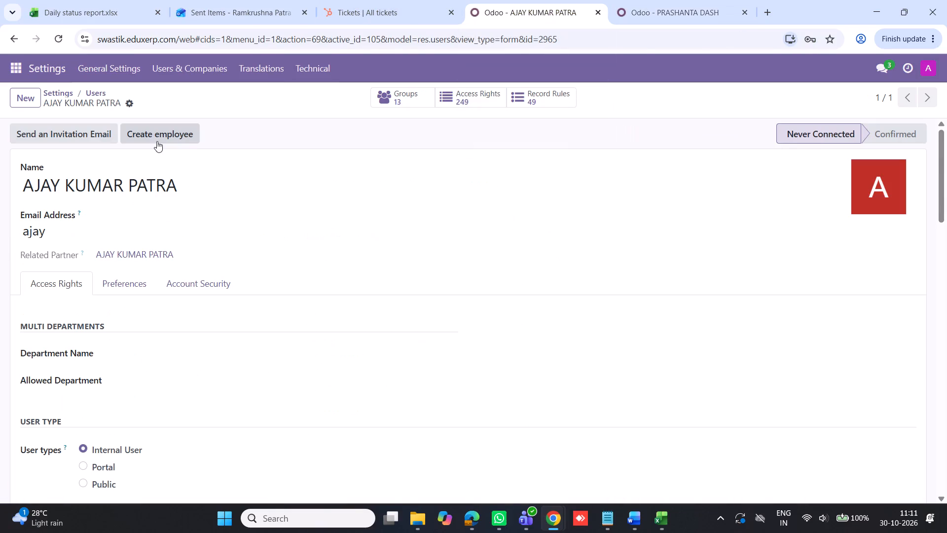
{"action": "left_click", "coordinate": [91, 93]}
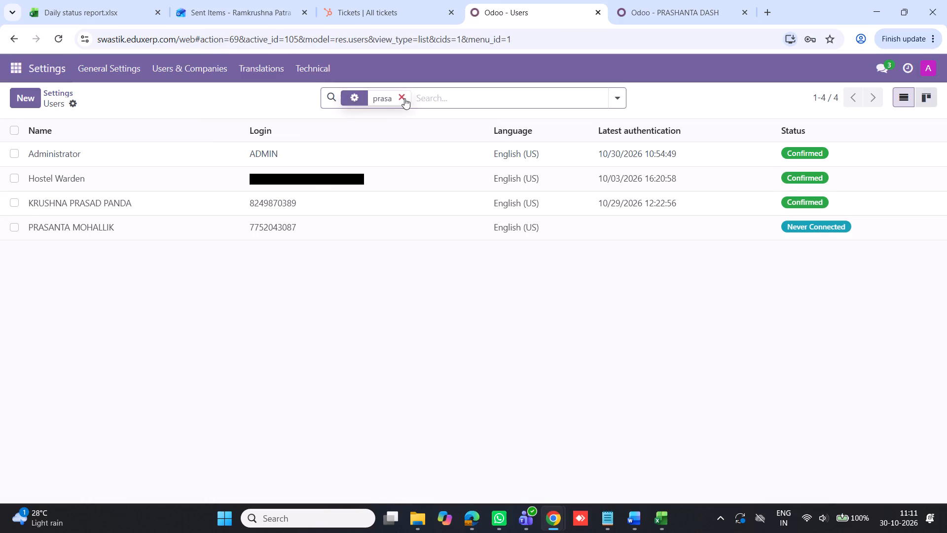
{"action": "left_click", "coordinate": [403, 98]}
{"action": "key", "text": "ctrl+v"}
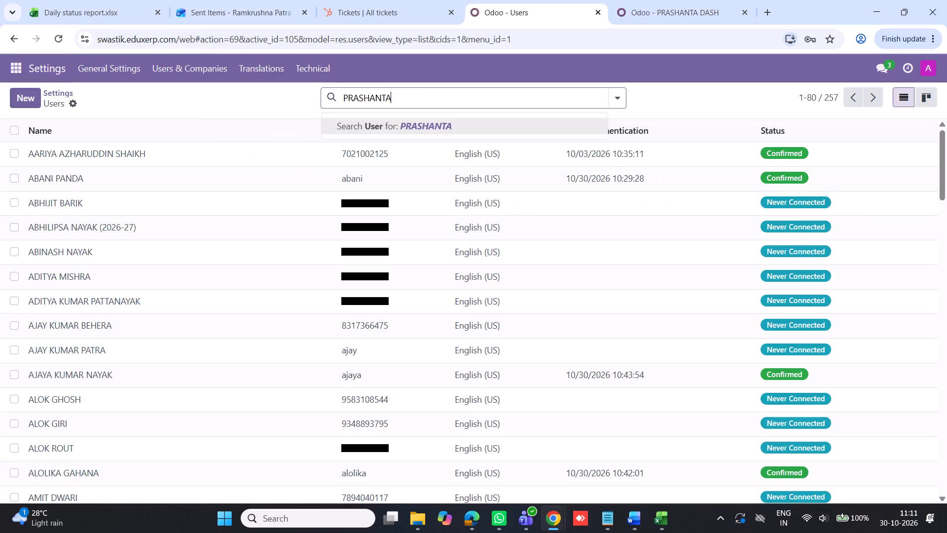
{"action": "key", "text": "Return"}
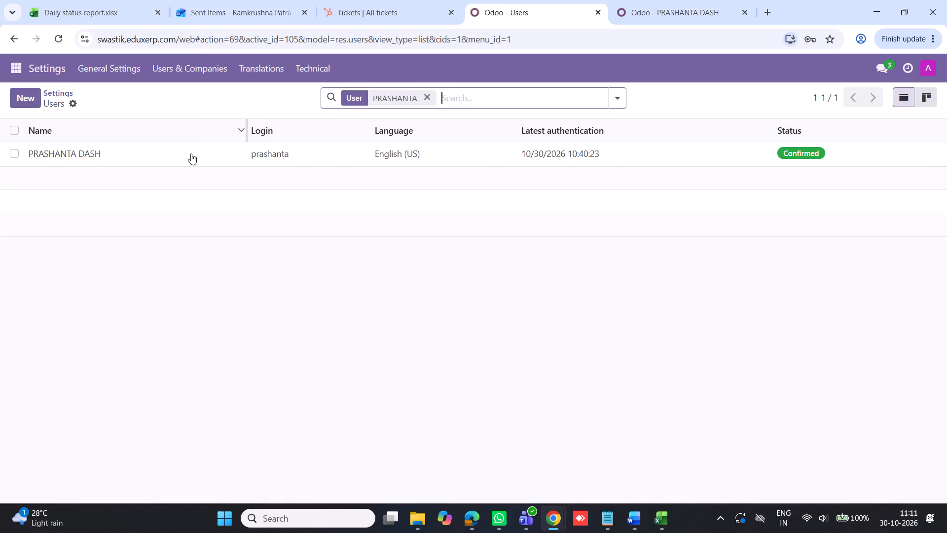
{"action": "left_click", "coordinate": [93, 155]}
Clear this user's Invoicing, Fleet, Employees and Expenses access rights, leaving each one blank.
{"action": "scroll", "coordinate": [348, 326], "scroll_direction": "down", "scroll_amount": 2}
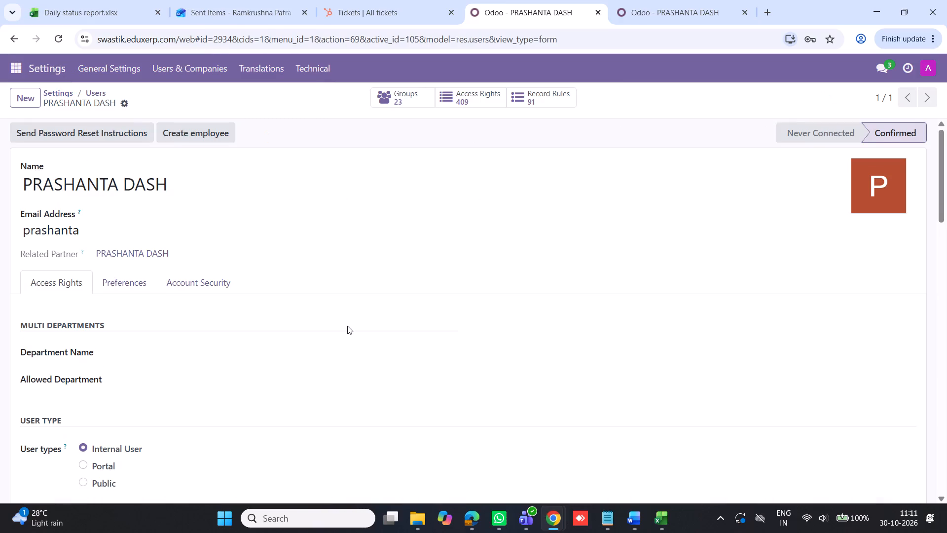
{"action": "scroll", "coordinate": [347, 326], "scroll_direction": "down", "scroll_amount": 2}
{"action": "left_click", "coordinate": [563, 304]}
{"action": "left_click", "coordinate": [566, 327]}
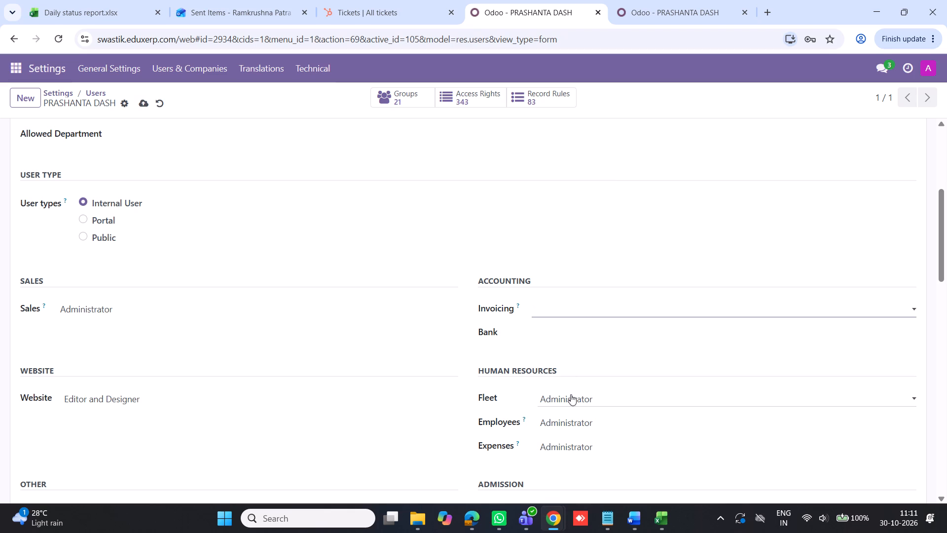
{"action": "left_click", "coordinate": [571, 394]}
{"action": "left_click", "coordinate": [569, 420]}
{"action": "scroll", "coordinate": [602, 346], "scroll_direction": "down", "scroll_amount": 3}
{"action": "left_click", "coordinate": [576, 234]}
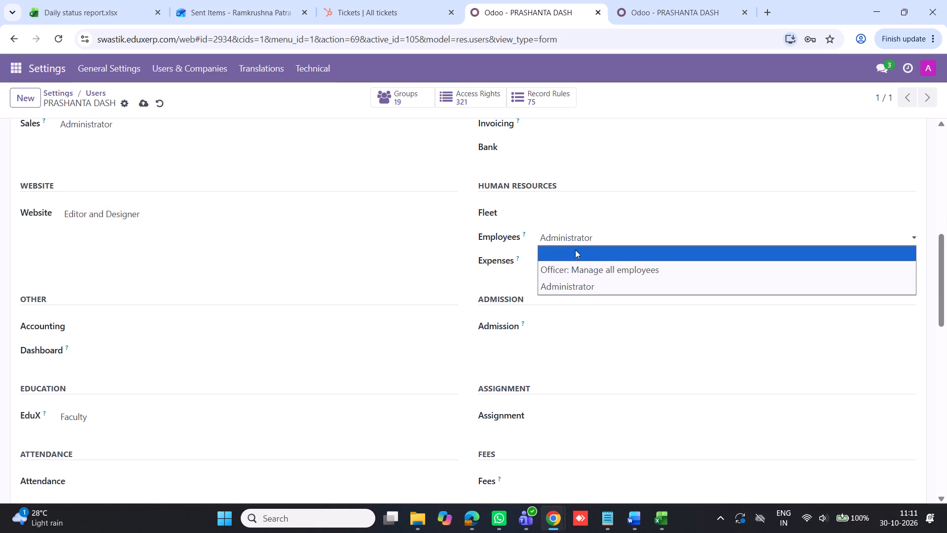
{"action": "left_click", "coordinate": [574, 256]}
{"action": "left_click", "coordinate": [571, 265]}
{"action": "left_click", "coordinate": [572, 285]}
{"action": "left_click", "coordinate": [573, 262]}
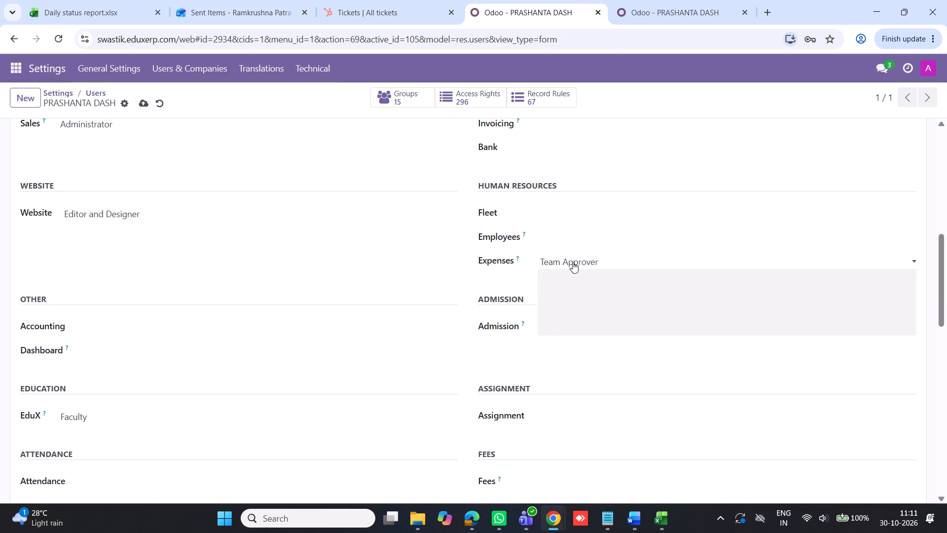
{"action": "left_click", "coordinate": [571, 277]}
Clear this user's Website and Sales access rights, leaving both blank.
{"action": "left_click", "coordinate": [118, 211]}
{"action": "left_click", "coordinate": [120, 228]}
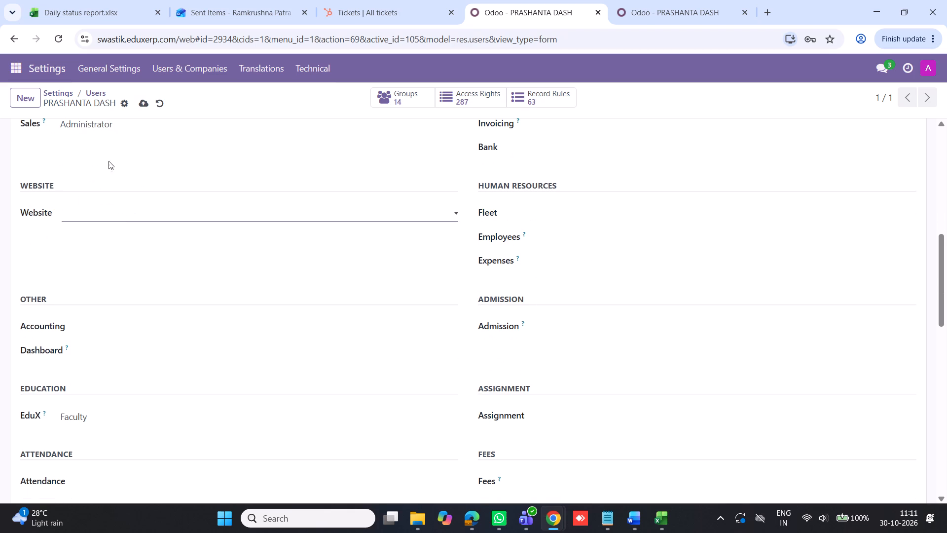
{"action": "left_click", "coordinate": [98, 126]}
{"action": "left_click", "coordinate": [100, 147]}
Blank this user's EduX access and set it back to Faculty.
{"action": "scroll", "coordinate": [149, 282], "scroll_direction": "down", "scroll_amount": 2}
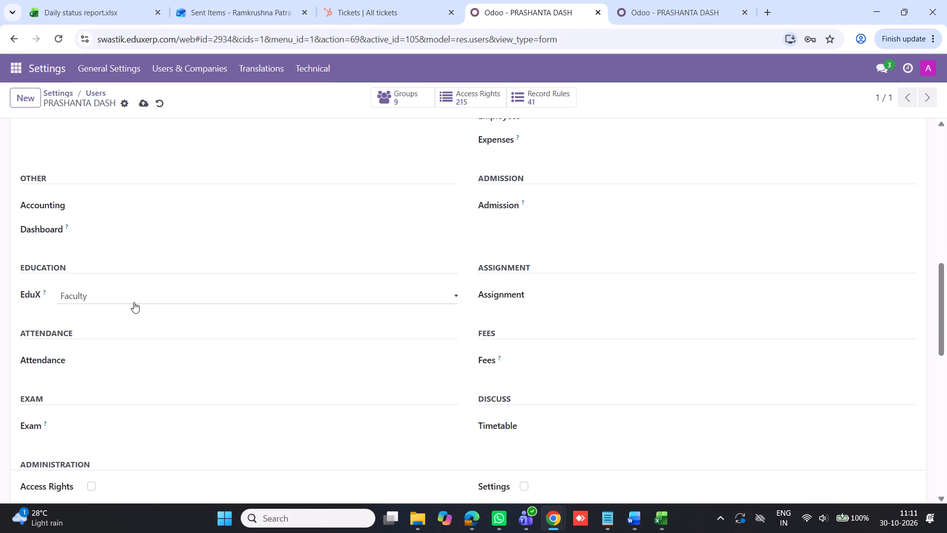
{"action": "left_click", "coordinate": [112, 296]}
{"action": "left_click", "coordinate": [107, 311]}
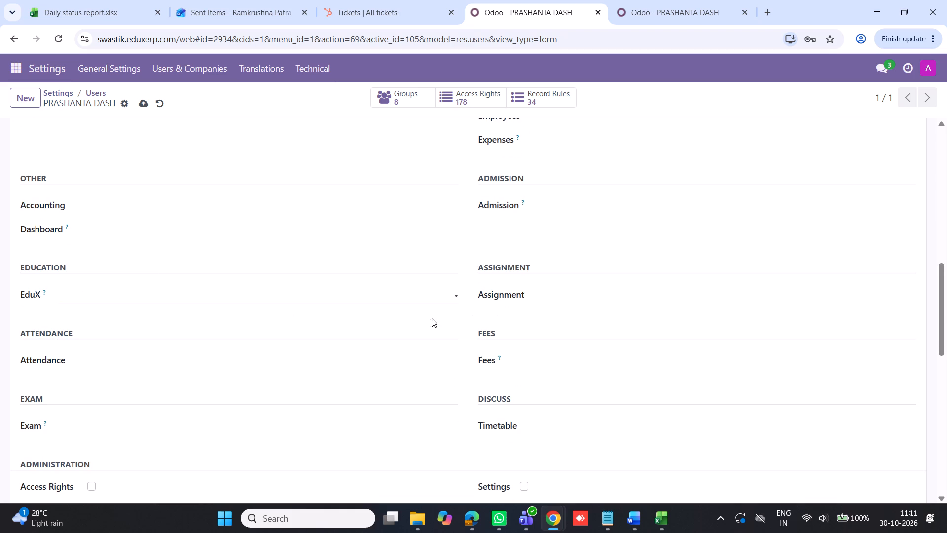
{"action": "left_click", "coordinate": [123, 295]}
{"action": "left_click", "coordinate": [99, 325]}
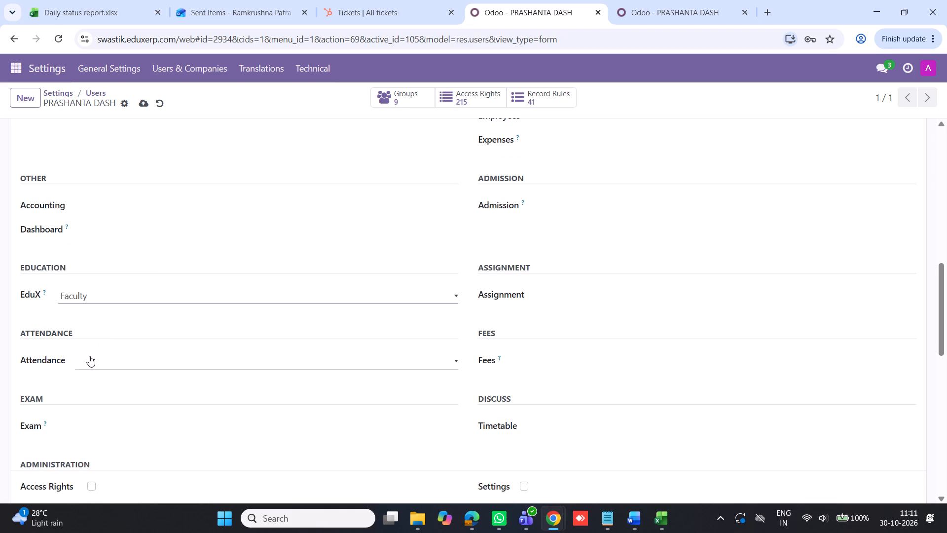
Set this user's Attendance, Exam, Timetable and Assignment access to User and save the record.
{"action": "left_click", "coordinate": [89, 356]}
{"action": "left_click", "coordinate": [99, 389]}
{"action": "left_click", "coordinate": [96, 398]}
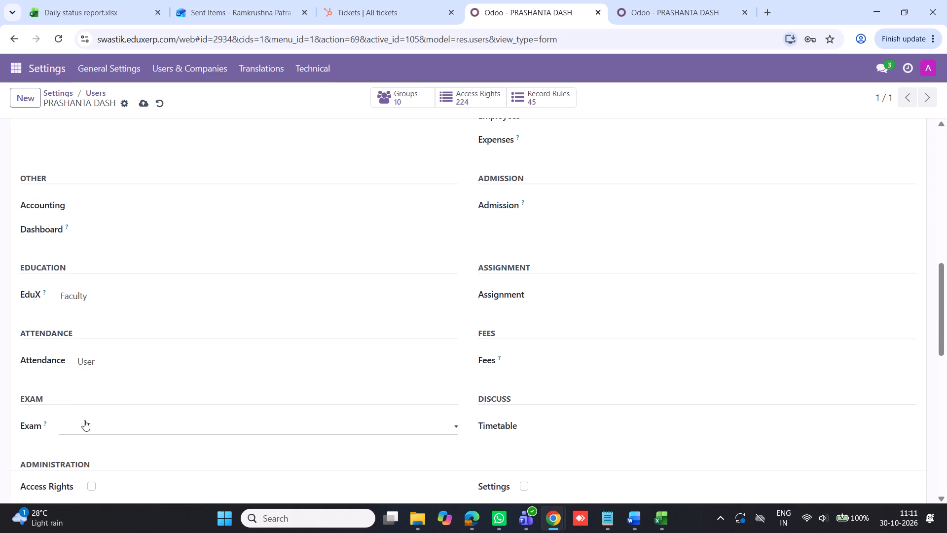
{"action": "left_click", "coordinate": [84, 420]}
{"action": "left_click", "coordinate": [90, 452]}
{"action": "scroll", "coordinate": [186, 351], "scroll_direction": "down", "scroll_amount": 1}
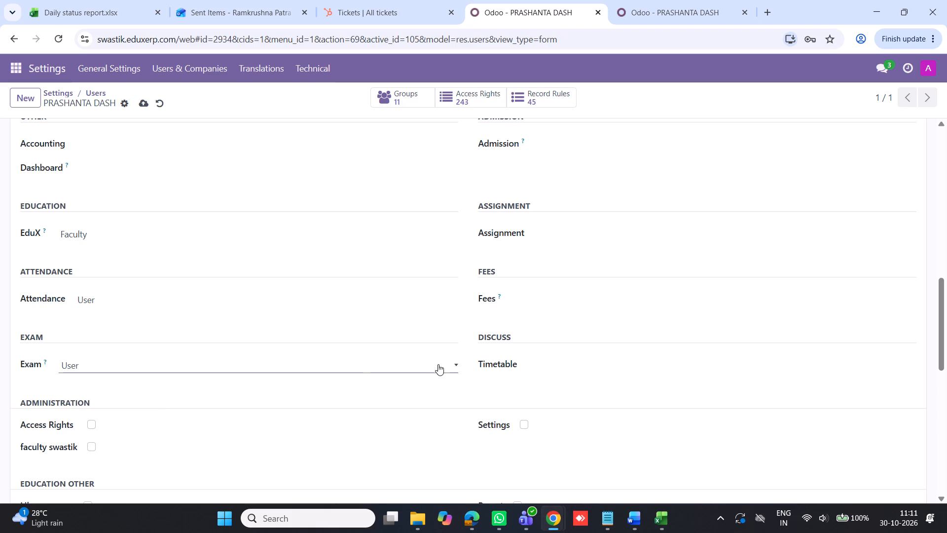
{"action": "left_click", "coordinate": [581, 359]}
{"action": "left_click", "coordinate": [556, 394]}
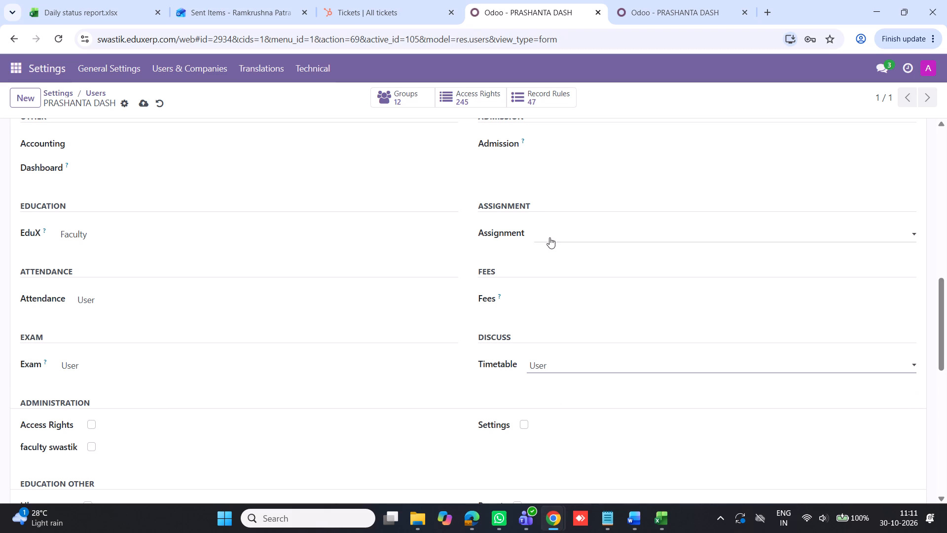
{"action": "left_click", "coordinate": [557, 232]}
{"action": "left_click", "coordinate": [560, 263]}
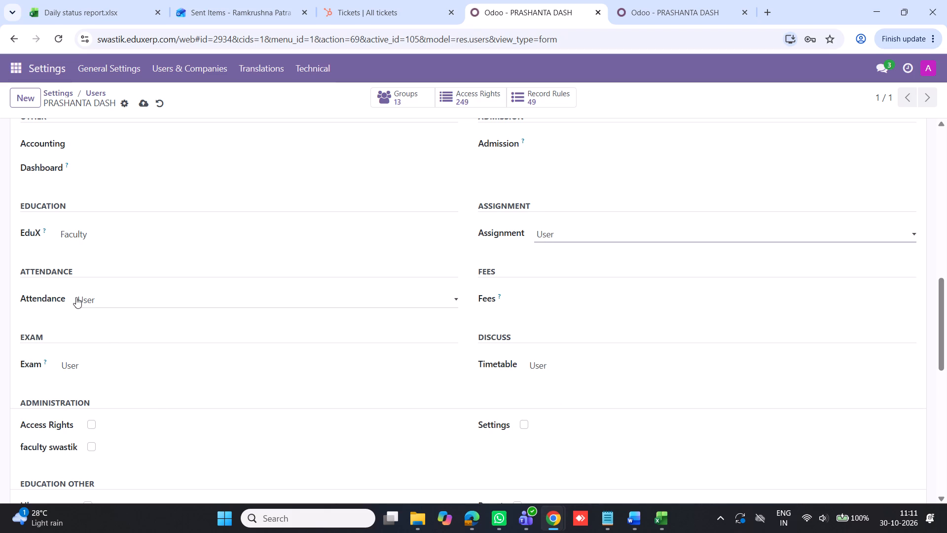
{"action": "scroll", "coordinate": [344, 214], "scroll_direction": "up", "scroll_amount": 16}
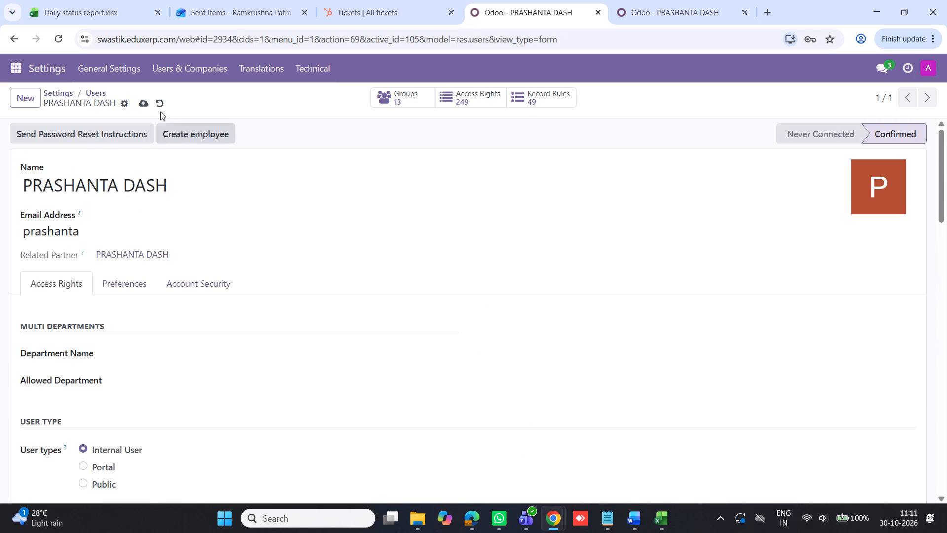
{"action": "left_click", "coordinate": [143, 101]}
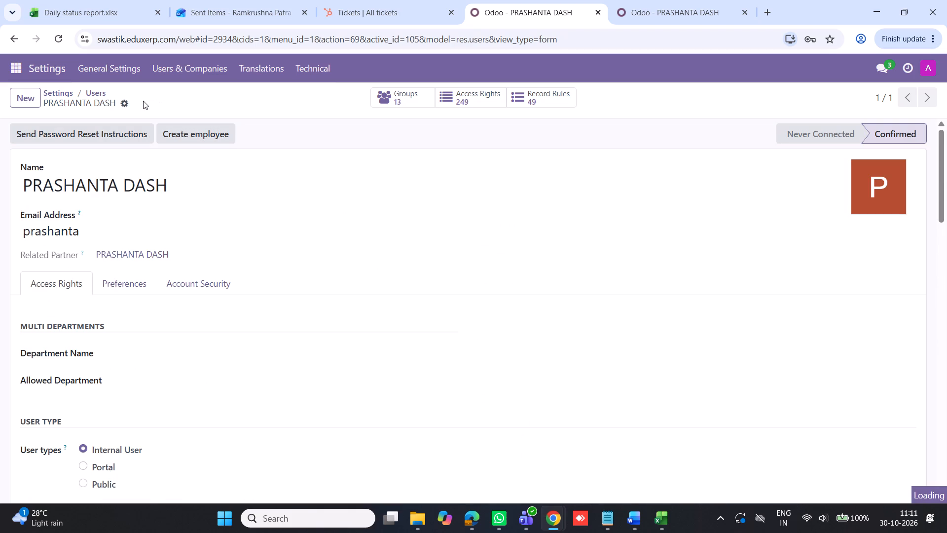
{"action": "left_click", "coordinate": [100, 92]}
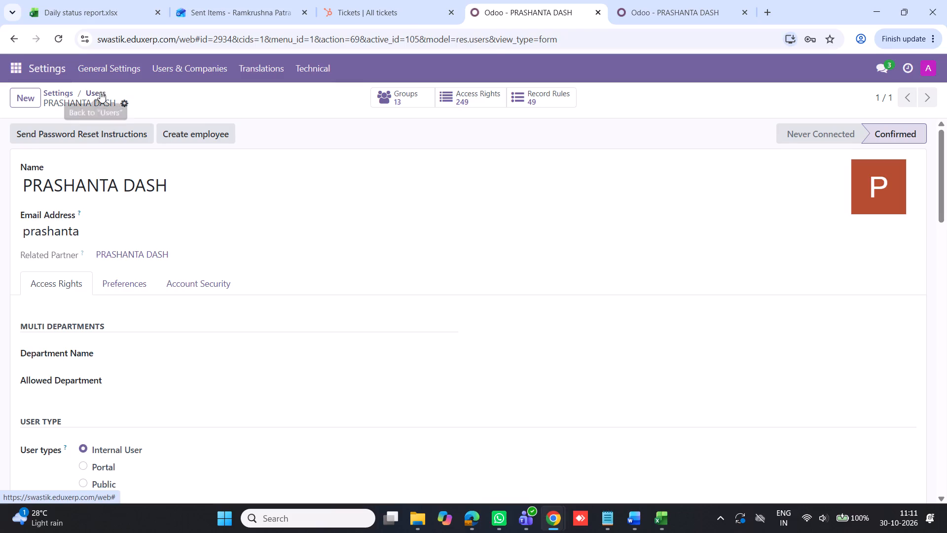
{"action": "left_click", "coordinate": [429, 95]}
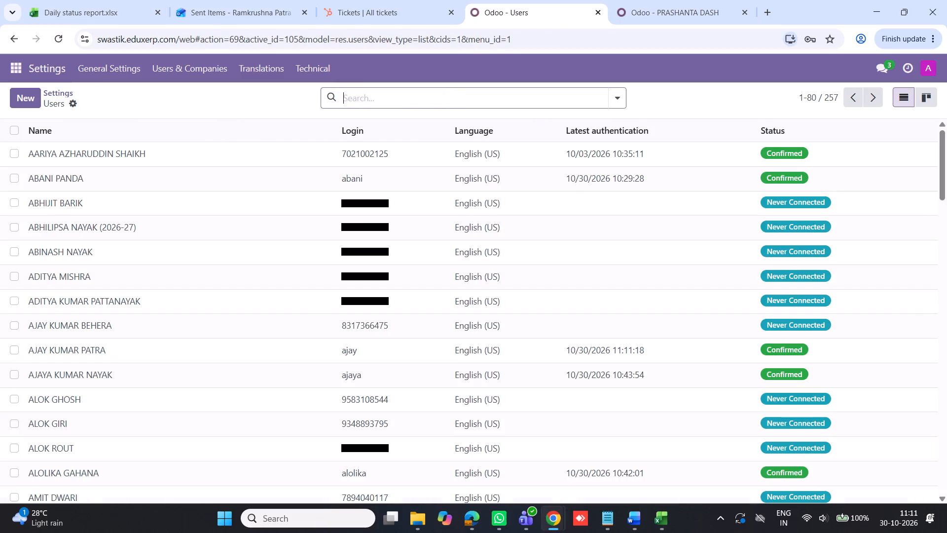
{"action": "type", "text": "anjan"}
{"action": "key", "text": "Return"}
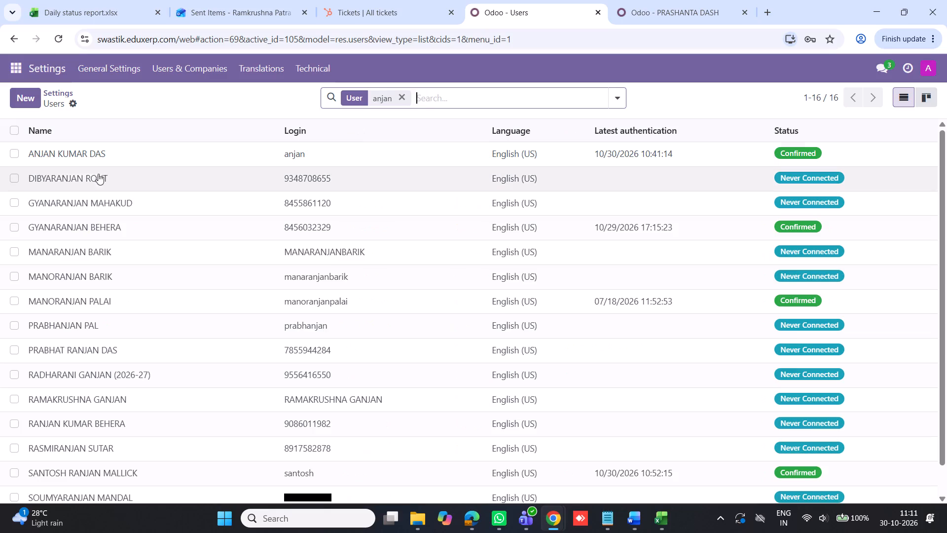
{"action": "left_click", "coordinate": [87, 150]}
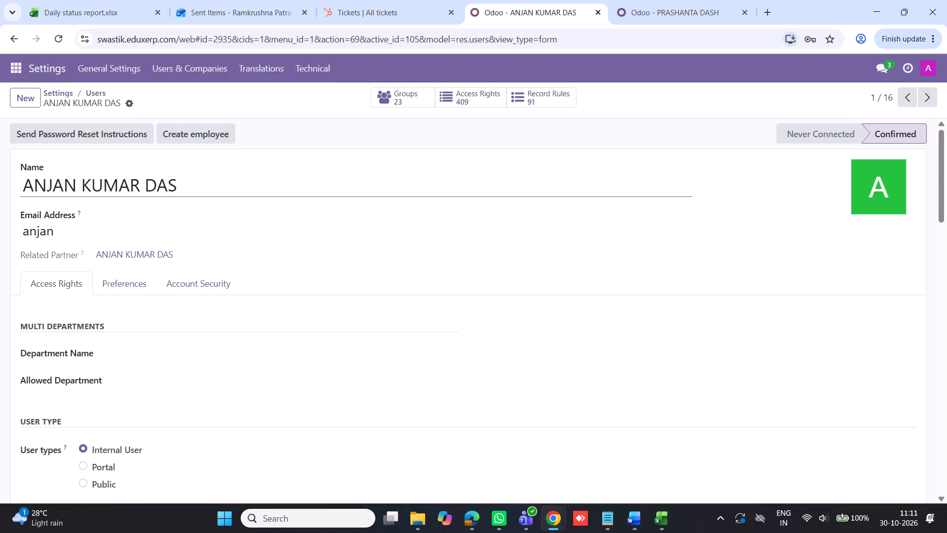
Clear this second user's Invoicing, Fleet, Employees and Expenses access rights, leaving each one blank.
{"action": "scroll", "coordinate": [238, 195], "scroll_direction": "down", "scroll_amount": 3}
{"action": "scroll", "coordinate": [366, 278], "scroll_direction": "down", "scroll_amount": 3}
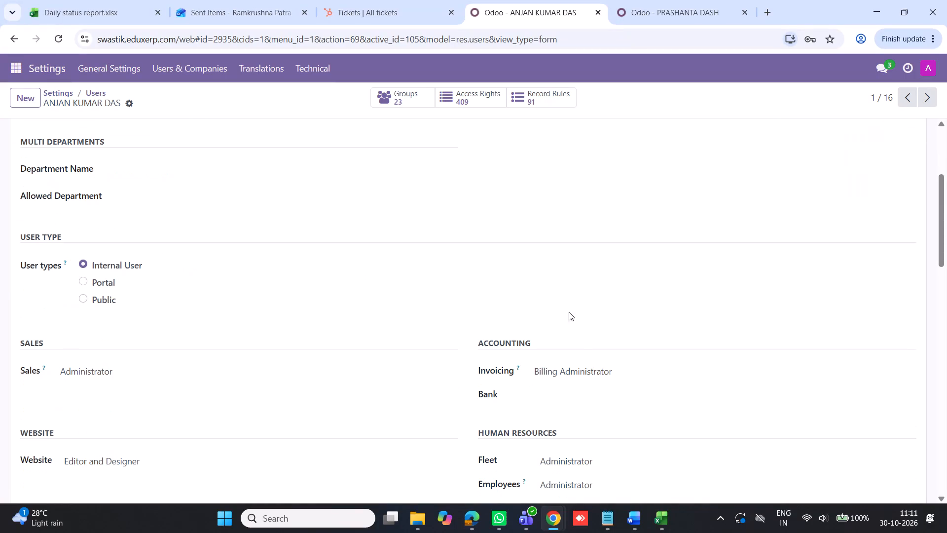
{"action": "left_click", "coordinate": [592, 364]}
{"action": "left_click", "coordinate": [593, 391]}
{"action": "scroll", "coordinate": [640, 319], "scroll_direction": "down", "scroll_amount": 4}
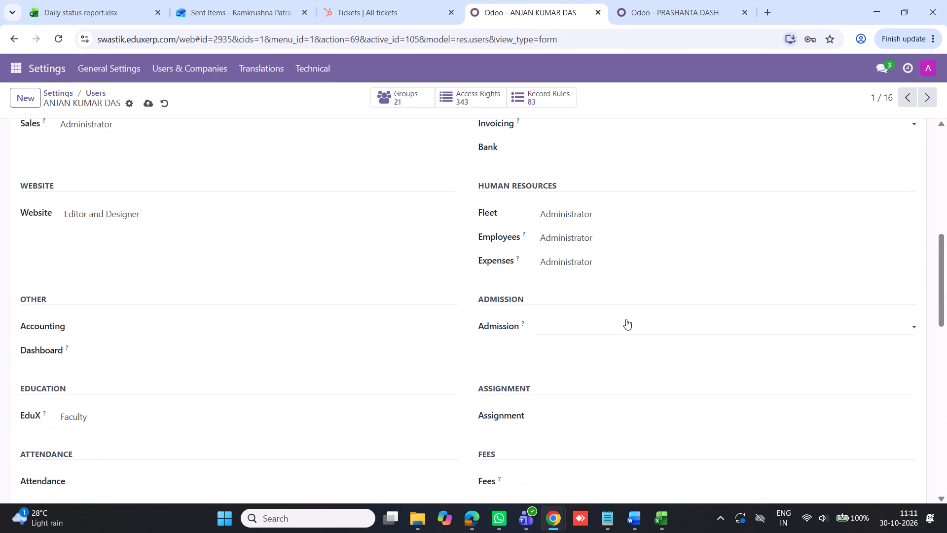
{"action": "left_click", "coordinate": [577, 213]}
{"action": "left_click", "coordinate": [576, 231]}
{"action": "left_click", "coordinate": [580, 240]}
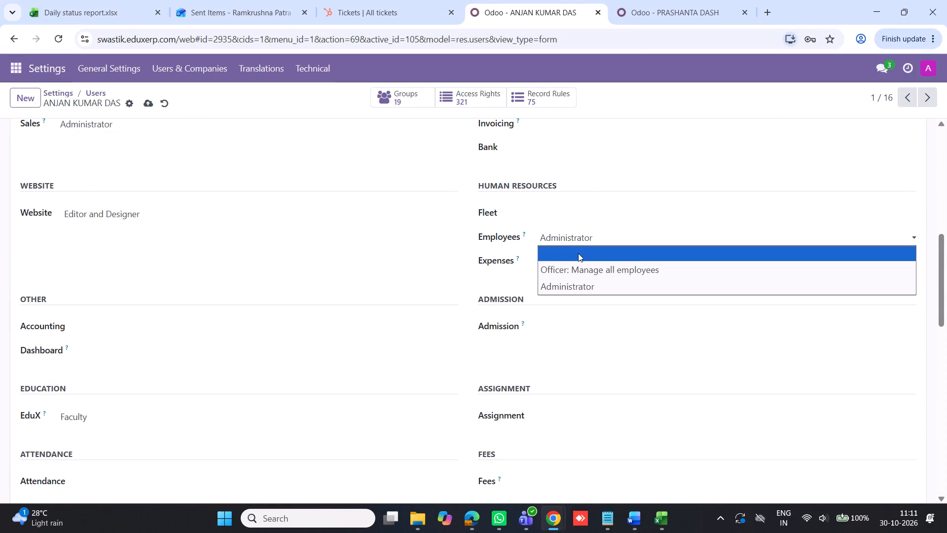
{"action": "left_click", "coordinate": [578, 253]}
{"action": "left_click", "coordinate": [581, 266]}
{"action": "left_click", "coordinate": [581, 278]}
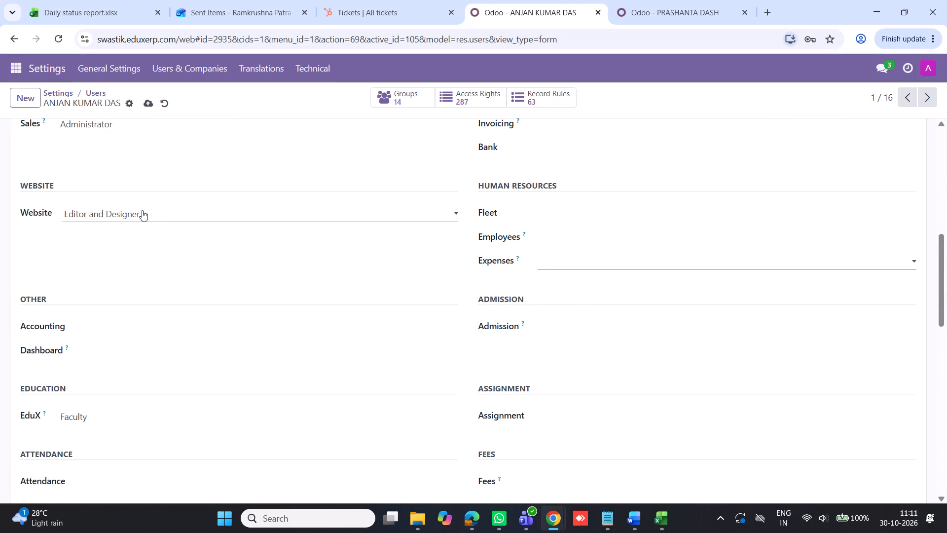
Clear this second user's Website and Sales access rights, leaving both blank.
{"action": "left_click", "coordinate": [142, 210]}
{"action": "left_click", "coordinate": [141, 227]}
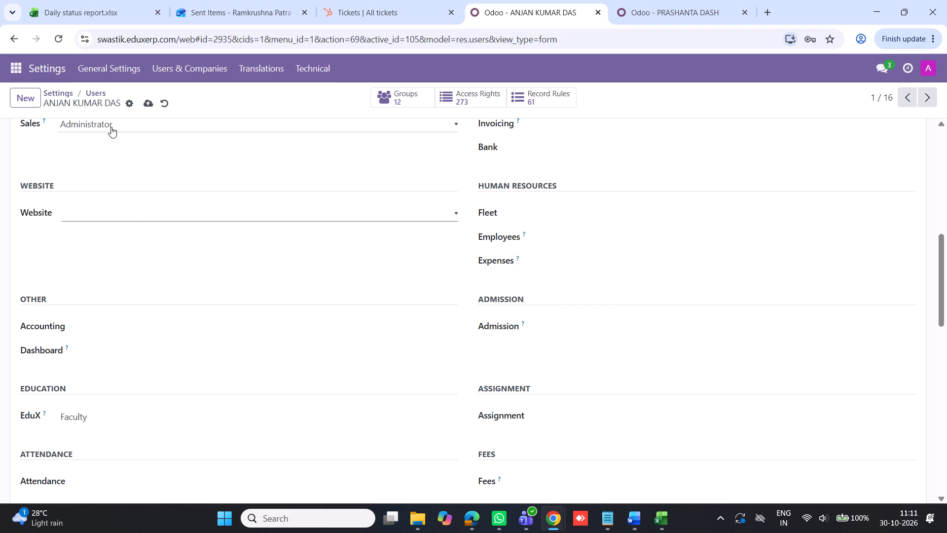
{"action": "left_click", "coordinate": [111, 127]}
{"action": "left_click", "coordinate": [104, 141]}
Set this second user's Attendance, Exam, Timetable, Fees and Assignment access to User.
{"action": "scroll", "coordinate": [125, 183], "scroll_direction": "up", "scroll_amount": 2}
{"action": "scroll", "coordinate": [125, 183], "scroll_direction": "down", "scroll_amount": 5}
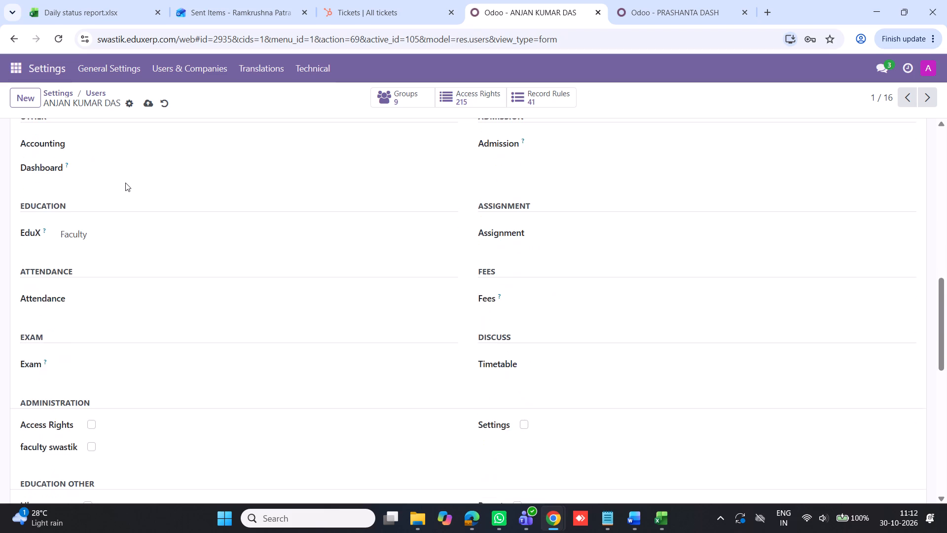
{"action": "scroll", "coordinate": [125, 183], "scroll_direction": "down", "scroll_amount": 1}
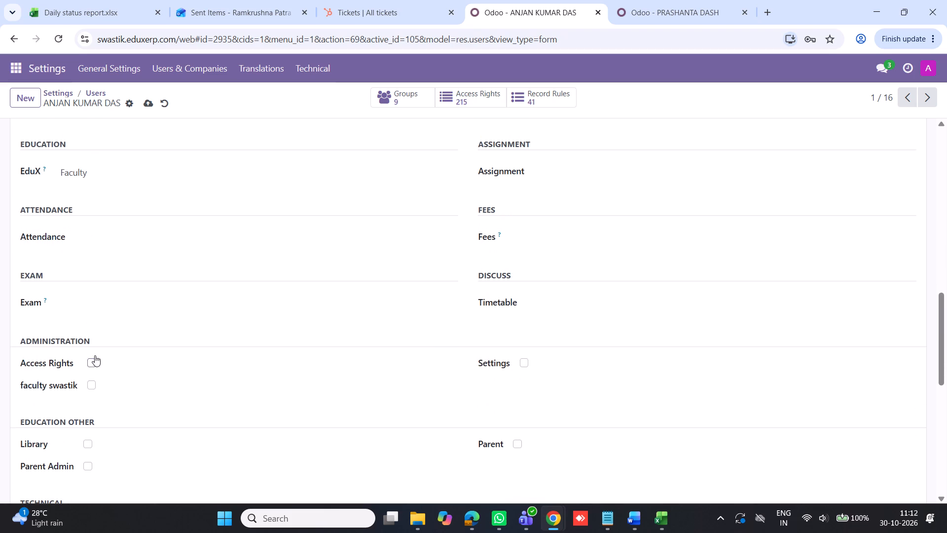
{"action": "left_click", "coordinate": [105, 235]}
{"action": "left_click", "coordinate": [108, 265]}
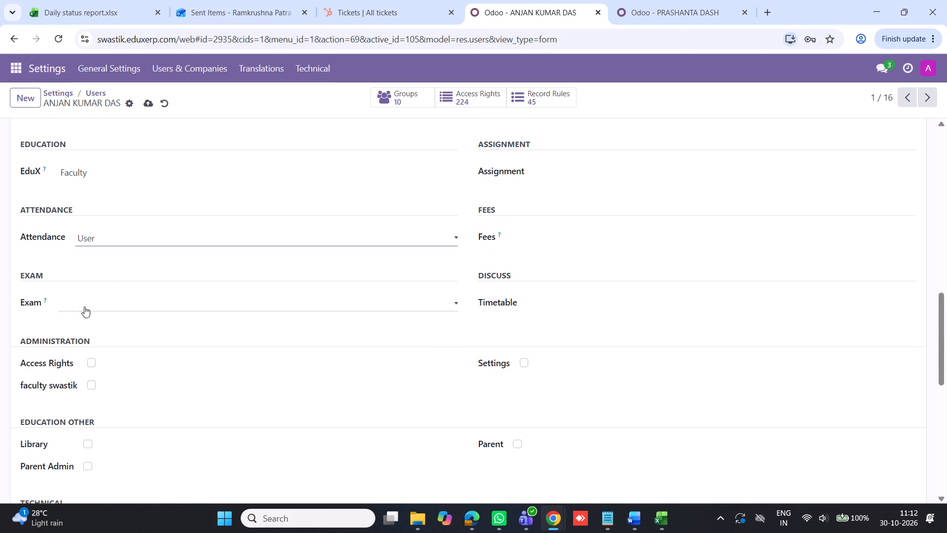
{"action": "left_click", "coordinate": [84, 306]}
{"action": "left_click", "coordinate": [80, 336]}
{"action": "left_click", "coordinate": [560, 305]}
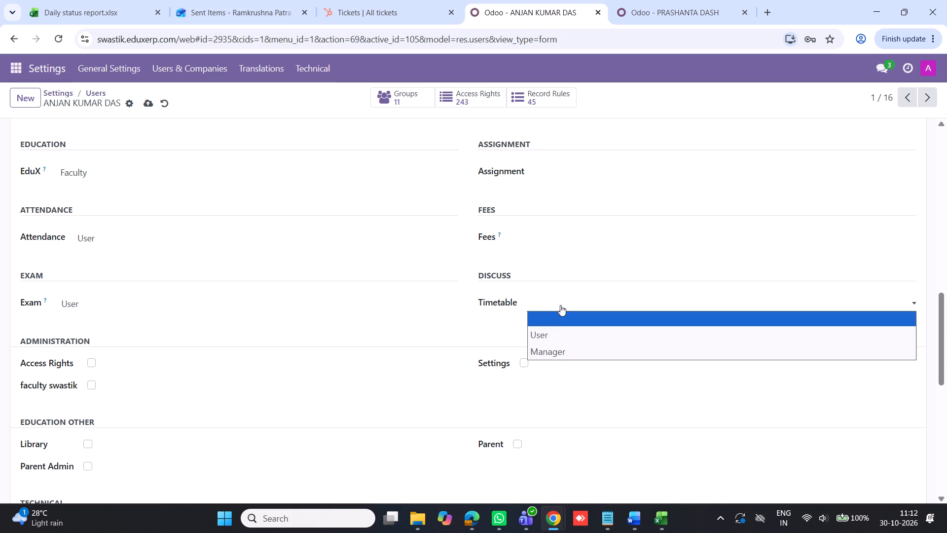
{"action": "left_click", "coordinate": [555, 332]}
{"action": "left_click", "coordinate": [533, 232]}
{"action": "left_click", "coordinate": [537, 268]}
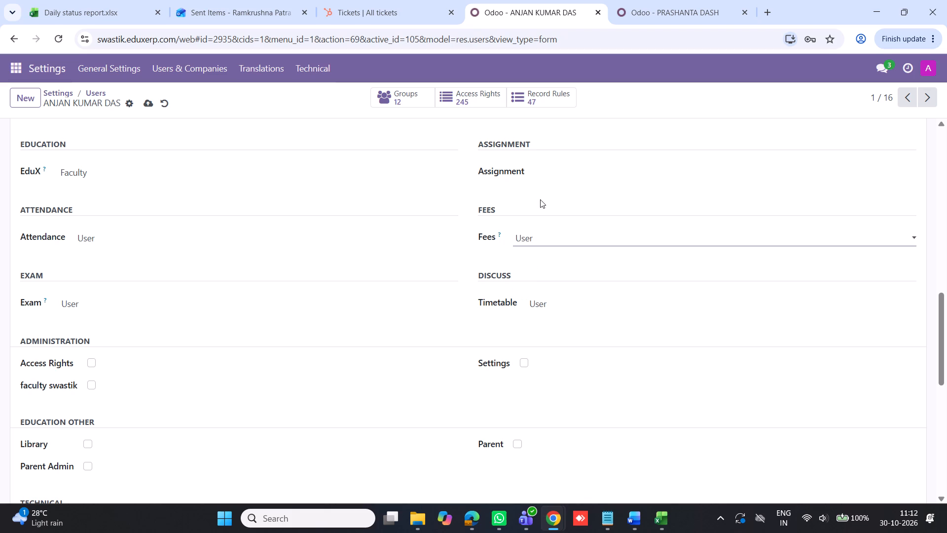
{"action": "left_click", "coordinate": [537, 172]}
{"action": "left_click", "coordinate": [550, 206]}
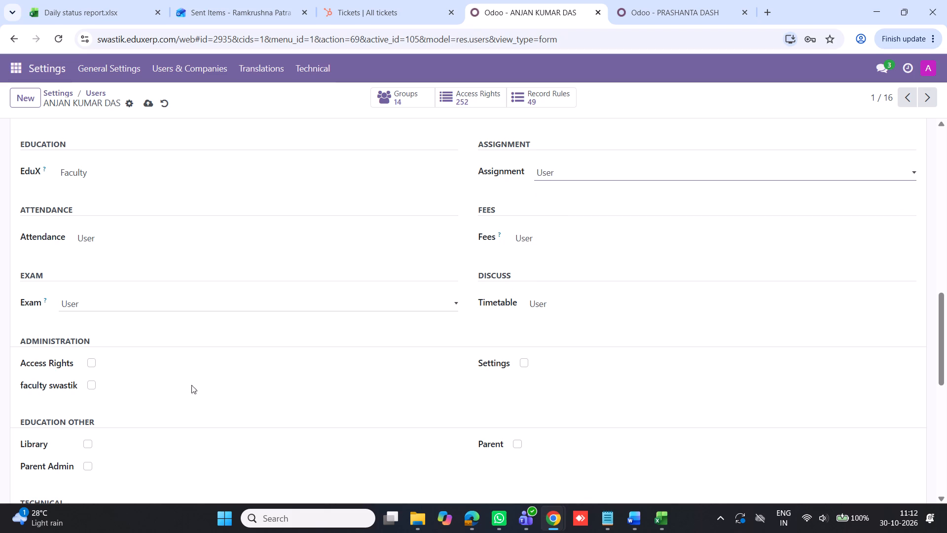
{"action": "scroll", "coordinate": [361, 311], "scroll_direction": "up", "scroll_amount": 9}
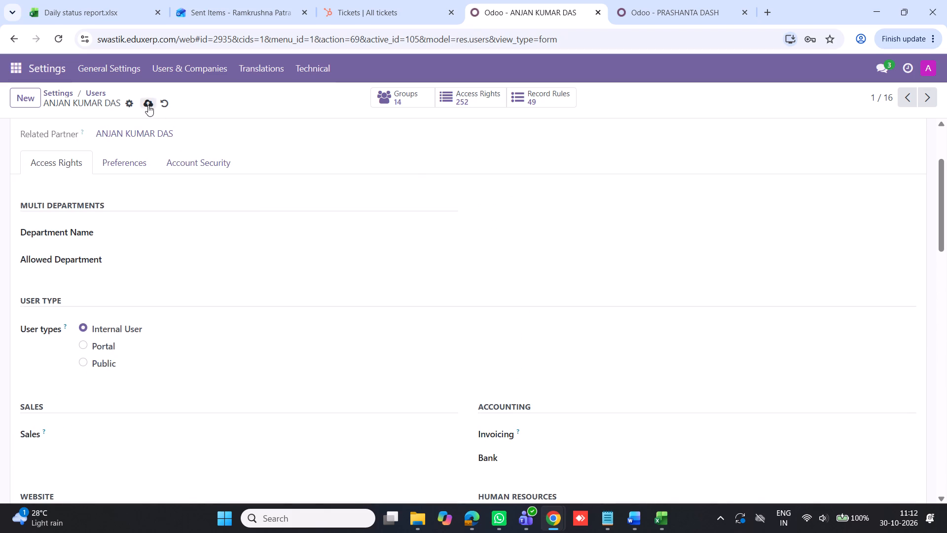
{"action": "left_click", "coordinate": [148, 105]}
{"action": "left_click", "coordinate": [98, 94]}
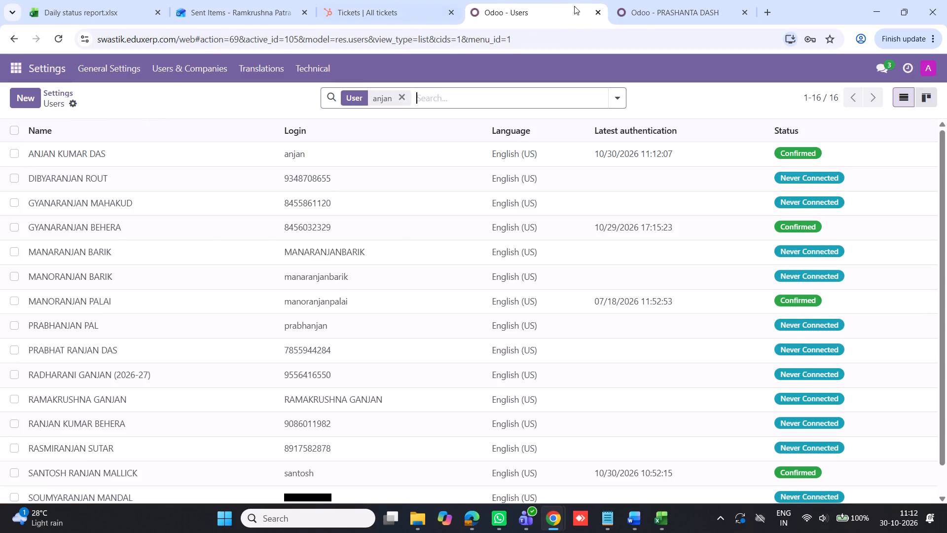
Go back to the full Faculties overview to identify the next faculty member to update.
{"action": "left_click", "coordinate": [634, 0]}
{"action": "left_click", "coordinate": [62, 91]}
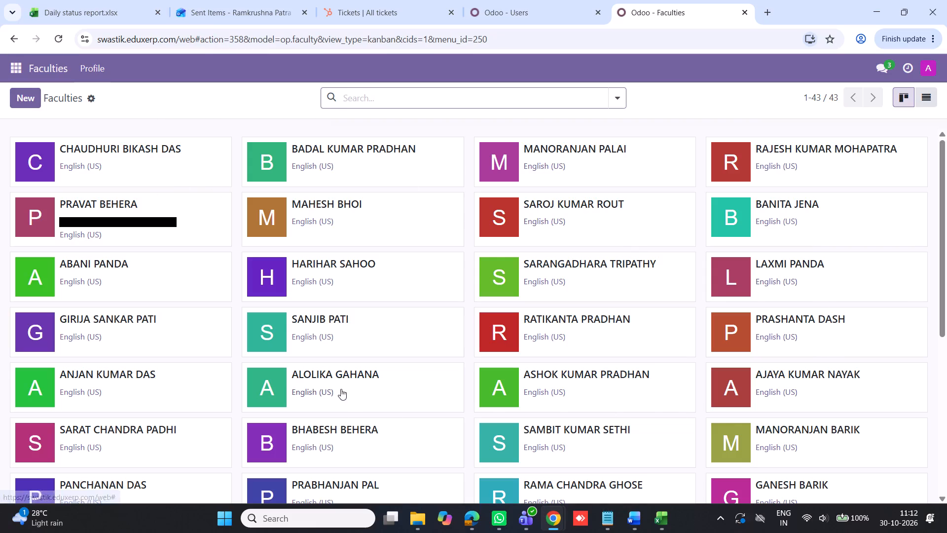
{"action": "left_click", "coordinate": [511, 8]}
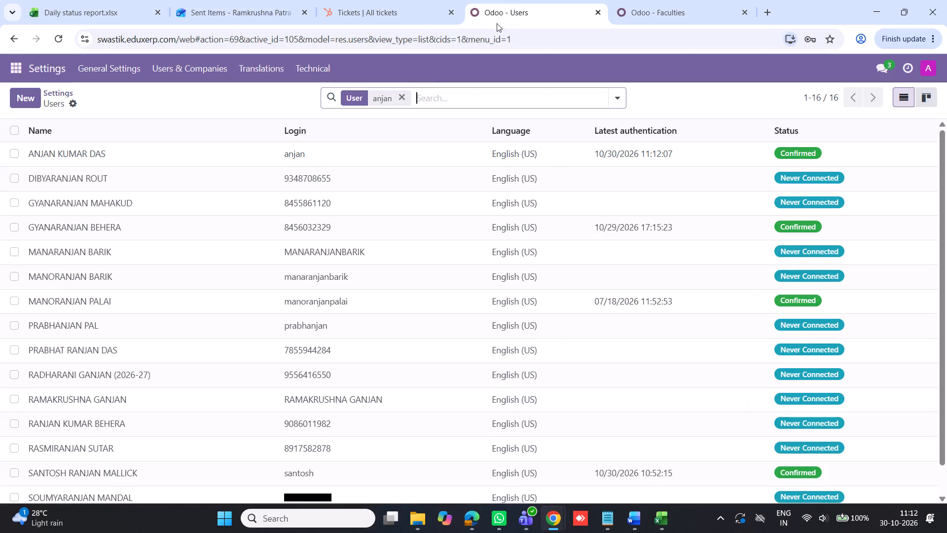
{"action": "left_click", "coordinate": [401, 100]}
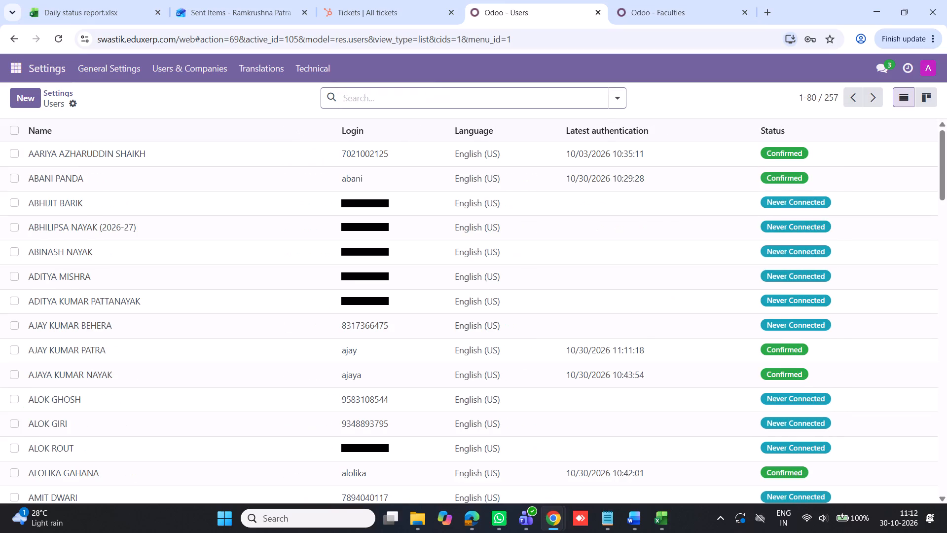
{"action": "key", "text": "a"}
{"action": "type", "text": "lo"}
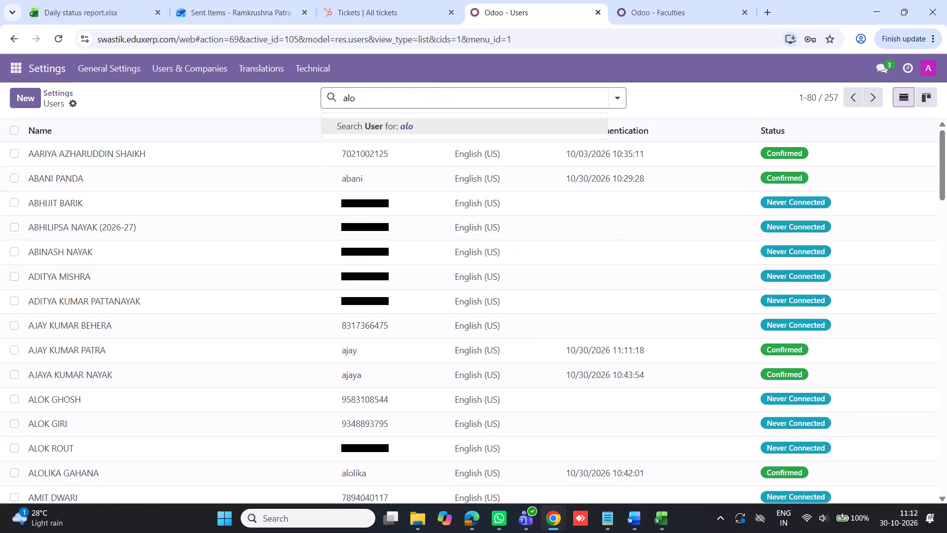
{"action": "key", "text": "Return"}
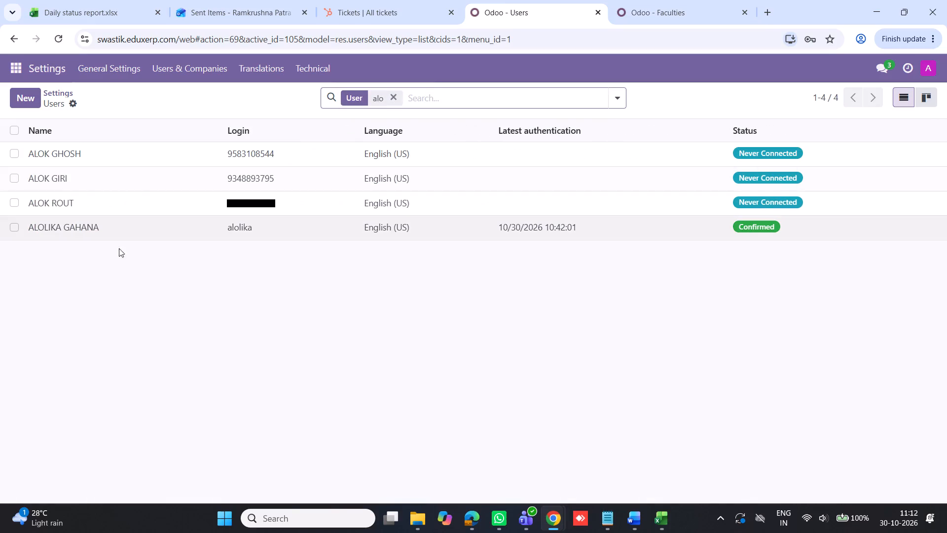
{"action": "left_click", "coordinate": [47, 231]}
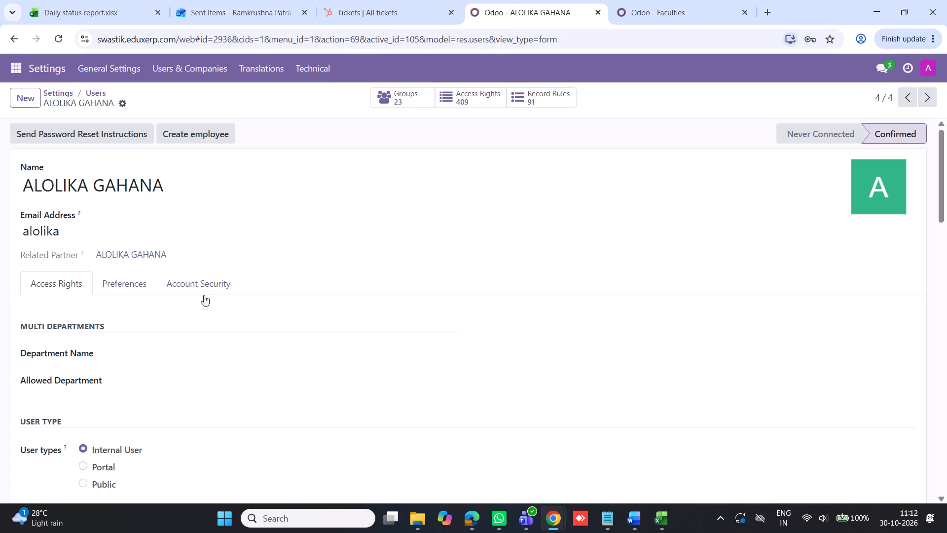
Clear this user's Invoicing, Fleet, Employees and Expenses access rights, leaving each one blank.
{"action": "scroll", "coordinate": [294, 333], "scroll_direction": "down", "scroll_amount": 4}
{"action": "left_click", "coordinate": [583, 306]}
{"action": "left_click", "coordinate": [582, 329]}
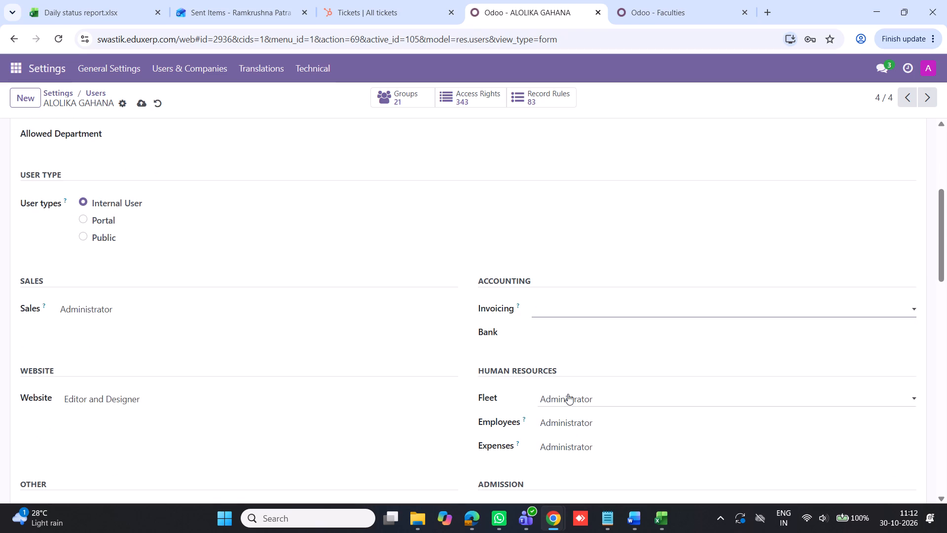
{"action": "left_click", "coordinate": [568, 397]}
{"action": "left_click", "coordinate": [569, 410]}
{"action": "scroll", "coordinate": [609, 378], "scroll_direction": "down", "scroll_amount": 2}
{"action": "left_click", "coordinate": [578, 292]}
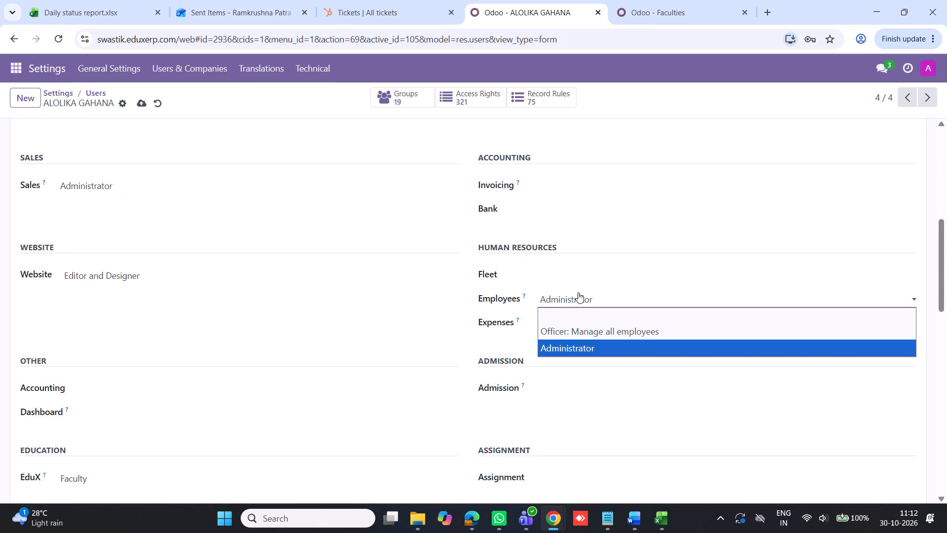
{"action": "left_click", "coordinate": [573, 322]}
{"action": "left_click", "coordinate": [572, 325]}
{"action": "left_click", "coordinate": [574, 342]}
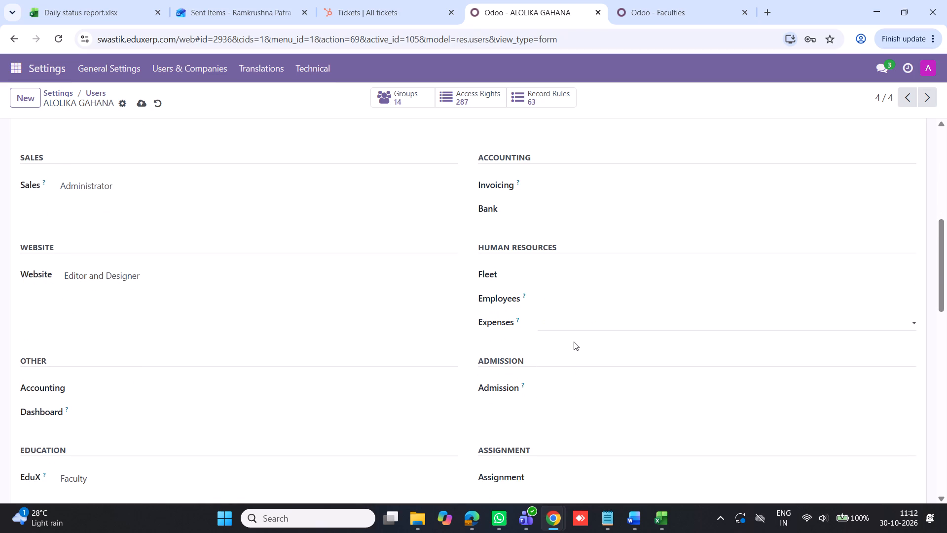
Clear this user's Sales and Website access rights, leaving both blank.
{"action": "left_click", "coordinate": [99, 183]}
{"action": "left_click", "coordinate": [101, 199]}
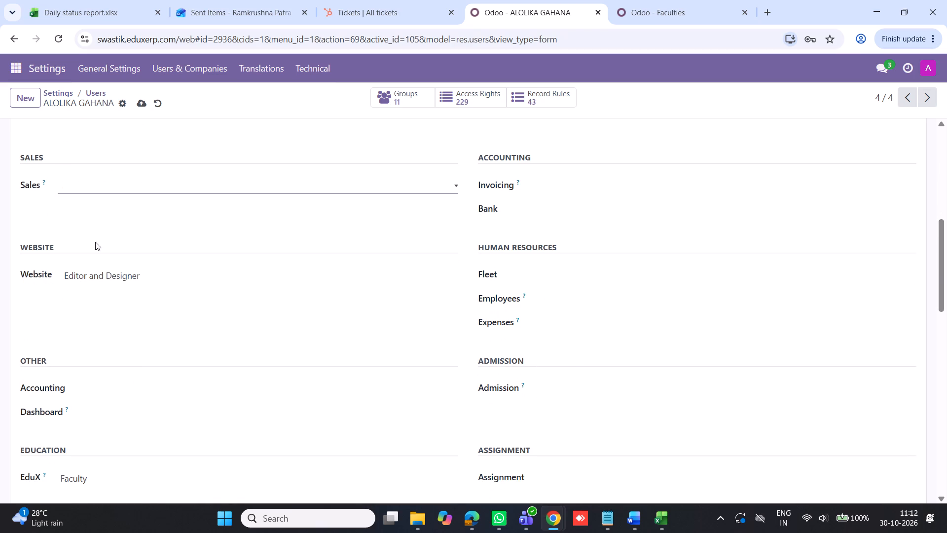
{"action": "left_click", "coordinate": [98, 272]}
{"action": "left_click", "coordinate": [101, 296]}
Set this user's Exam, Attendance, Assignment and Timetable access to User, keeping EduX as Faculty and Fees blank.
{"action": "scroll", "coordinate": [196, 302], "scroll_direction": "down", "scroll_amount": 2}
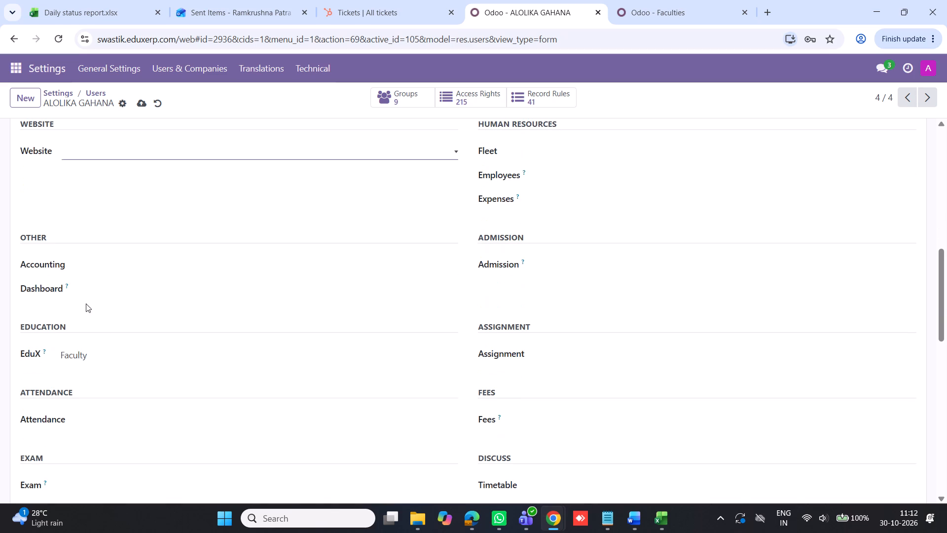
{"action": "left_click", "coordinate": [101, 348]}
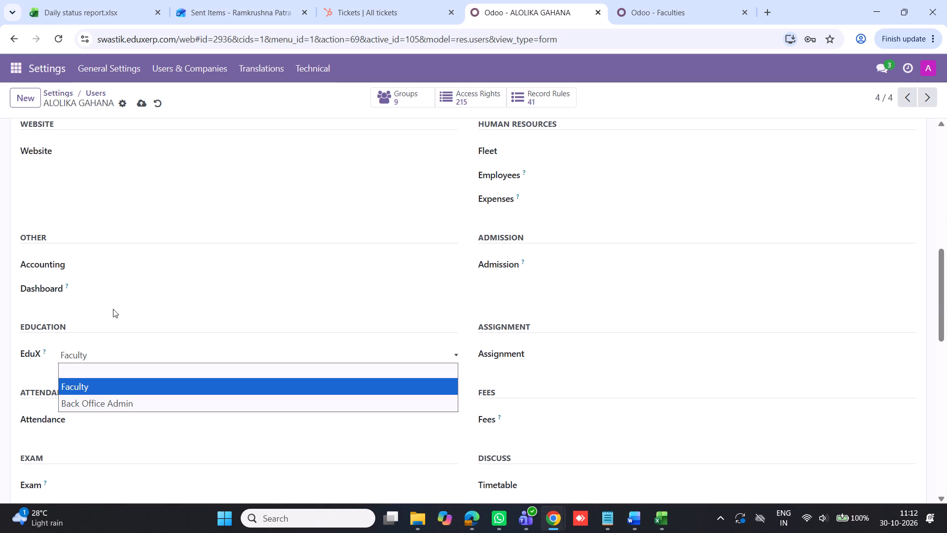
{"action": "left_click", "coordinate": [115, 293]}
{"action": "left_click", "coordinate": [153, 198]}
{"action": "scroll", "coordinate": [141, 335], "scroll_direction": "down", "scroll_amount": 2}
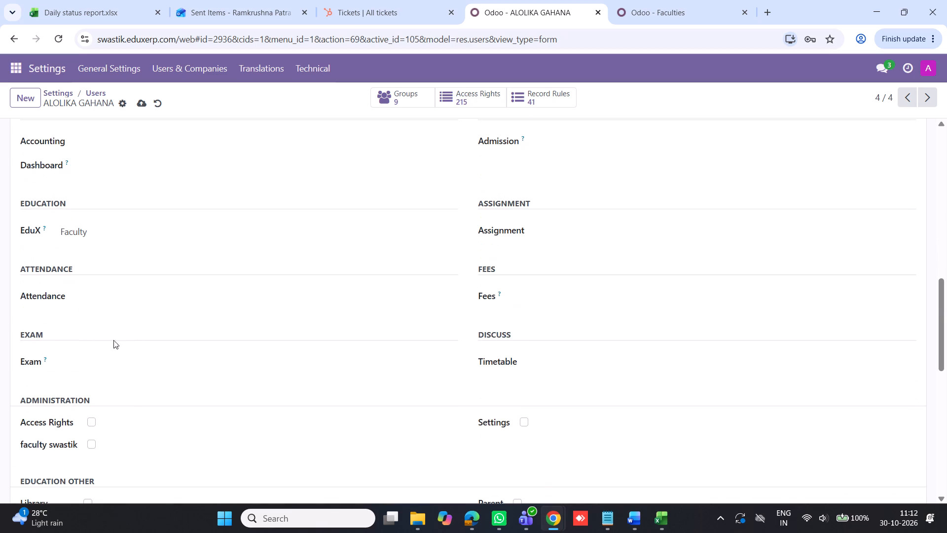
{"action": "left_click", "coordinate": [75, 333]}
{"action": "left_click", "coordinate": [70, 363]}
{"action": "left_click", "coordinate": [80, 392]}
{"action": "left_click", "coordinate": [104, 302]}
{"action": "left_click", "coordinate": [100, 326]}
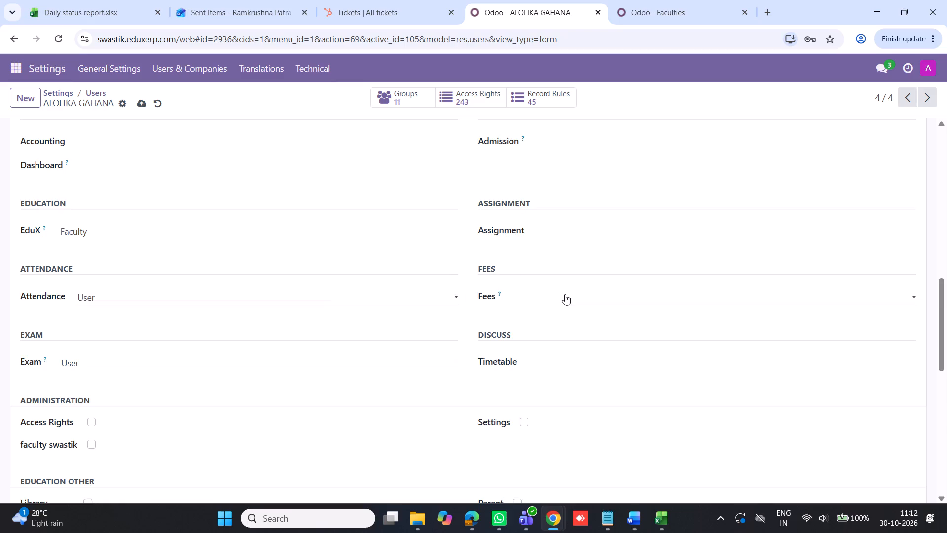
{"action": "left_click", "coordinate": [565, 297]}
{"action": "left_click", "coordinate": [559, 233]}
{"action": "left_click", "coordinate": [559, 258]}
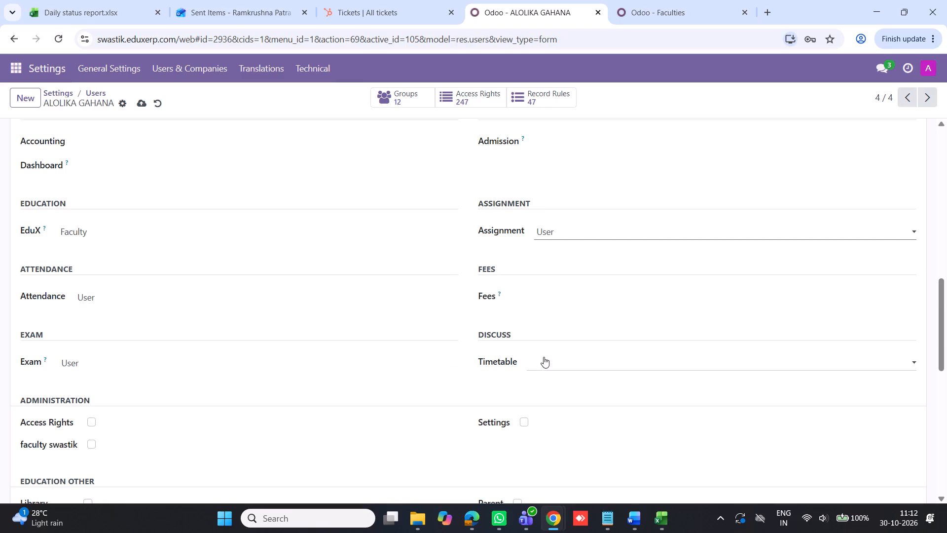
{"action": "left_click", "coordinate": [549, 368]}
{"action": "left_click", "coordinate": [542, 395]}
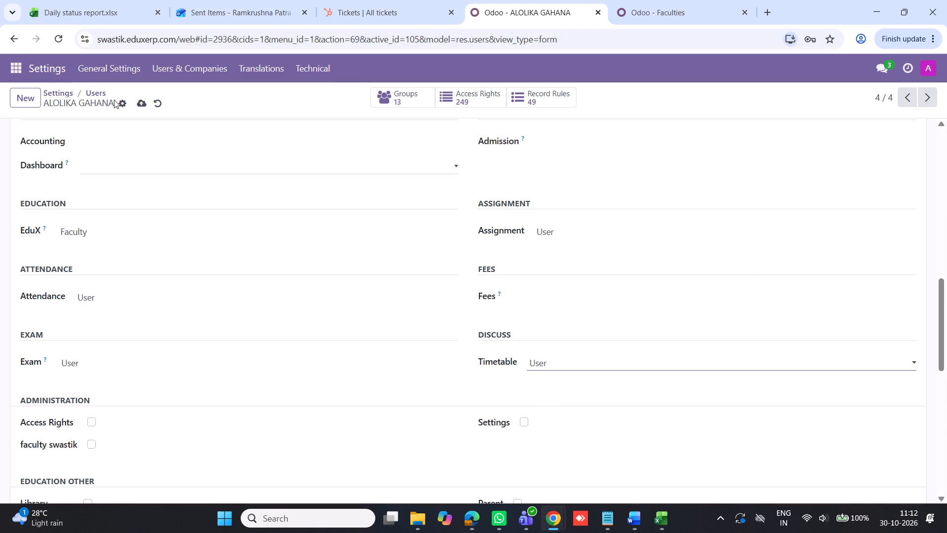
Save the alolika user's access right changes and return to the users list.
{"action": "left_click", "coordinate": [145, 106]}
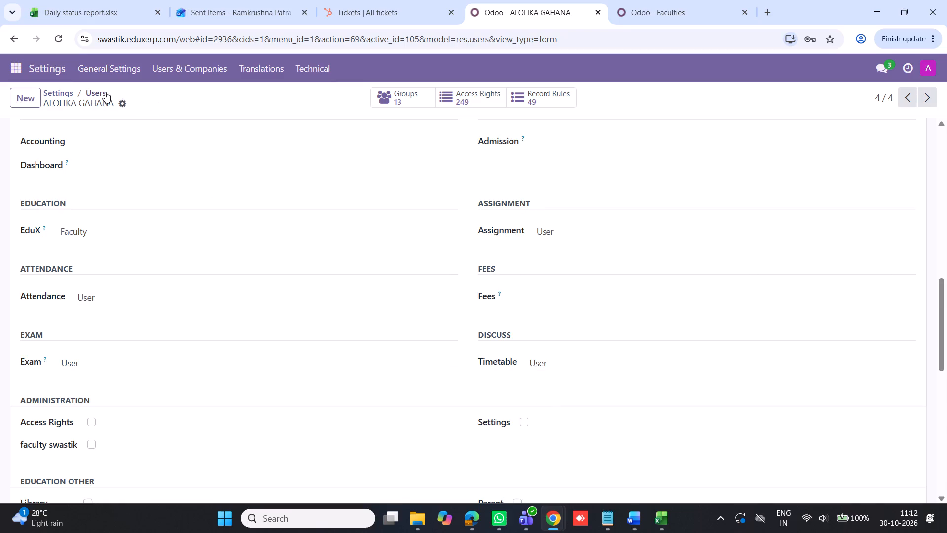
{"action": "left_click", "coordinate": [103, 92]}
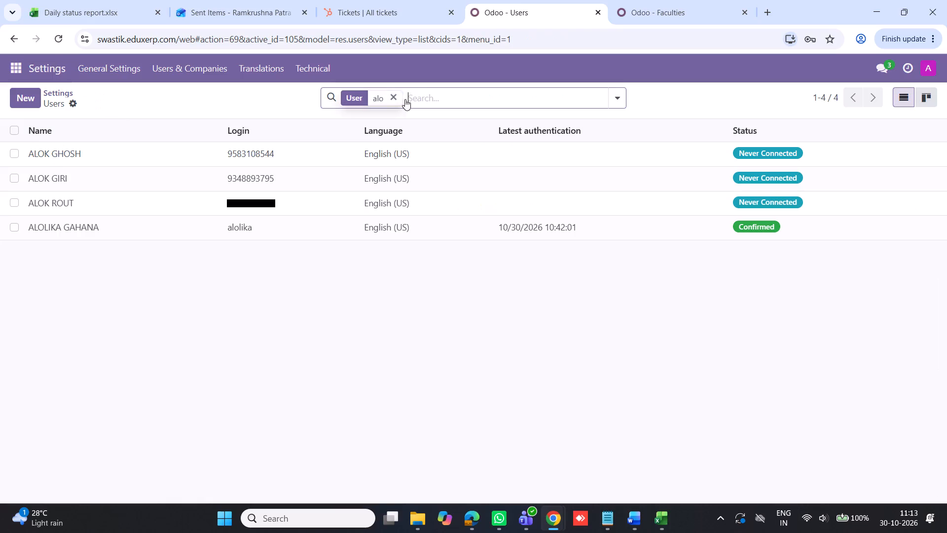
{"action": "left_click", "coordinate": [395, 93]}
{"action": "type", "text": "sambit"}
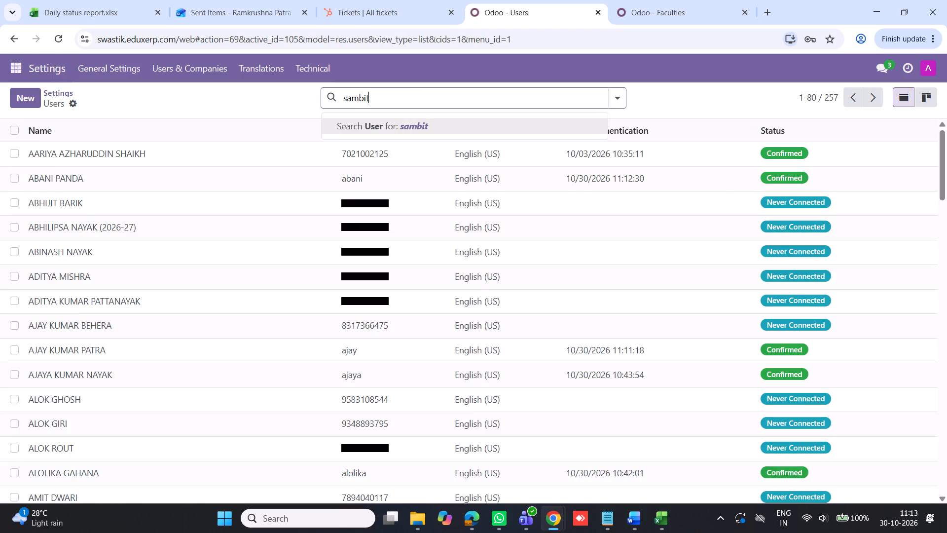
{"action": "key", "text": "Return"}
{"action": "left_click", "coordinate": [86, 149]}
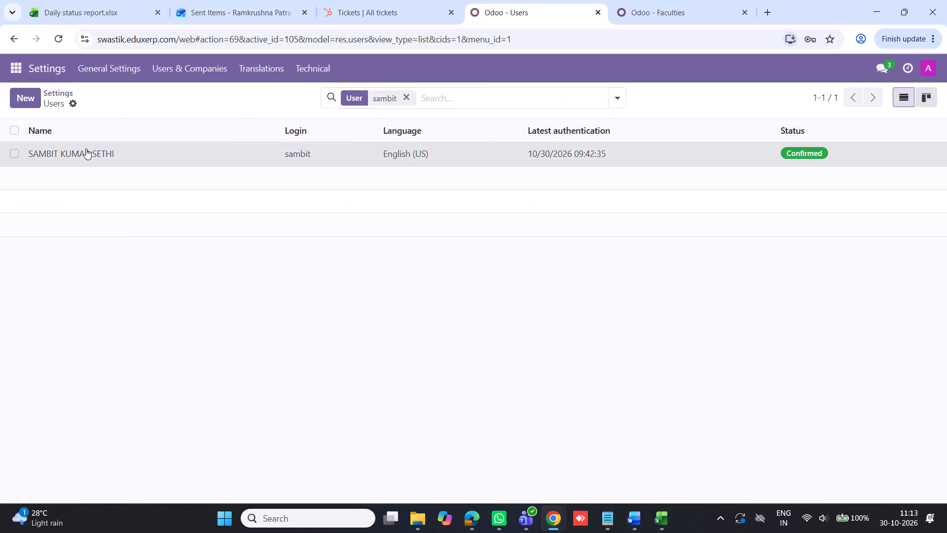
Clear the sambit user's Invoicing, Fleet, Employees and Expenses access rights, leaving each one blank.
{"action": "scroll", "coordinate": [508, 303], "scroll_direction": "down", "scroll_amount": 5}
{"action": "left_click", "coordinate": [584, 246]}
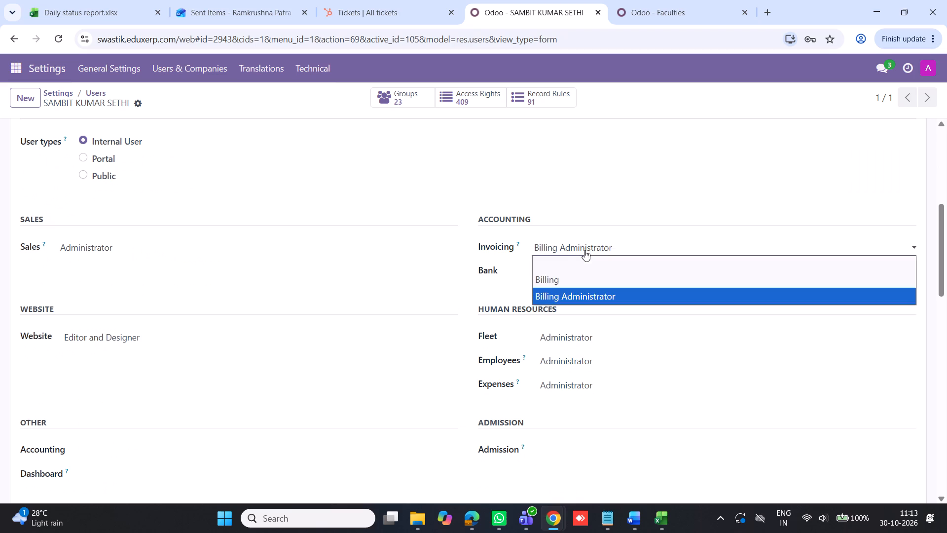
{"action": "left_click", "coordinate": [579, 265]}
{"action": "left_click", "coordinate": [569, 331]}
{"action": "left_click", "coordinate": [567, 350]}
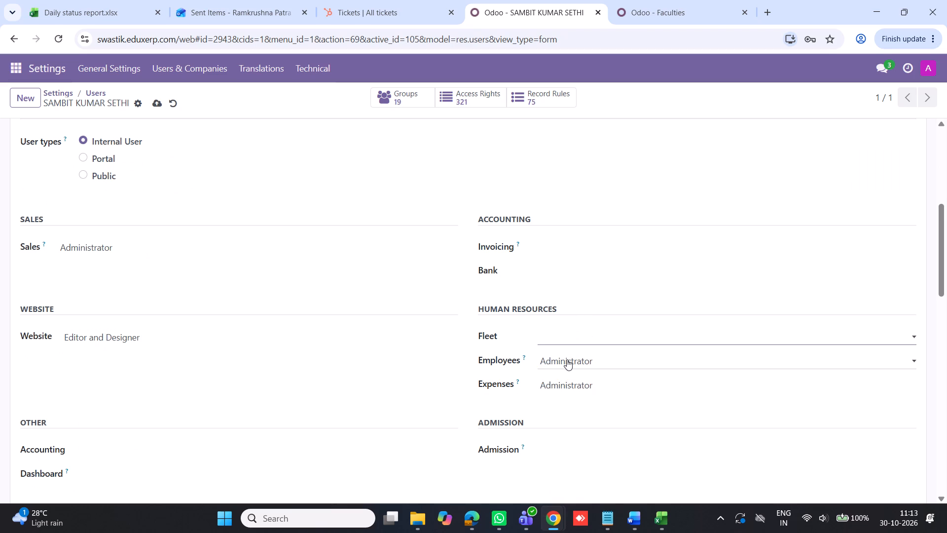
{"action": "left_click", "coordinate": [567, 360]}
{"action": "left_click", "coordinate": [567, 374]}
{"action": "scroll", "coordinate": [581, 289], "scroll_direction": "down", "scroll_amount": 4}
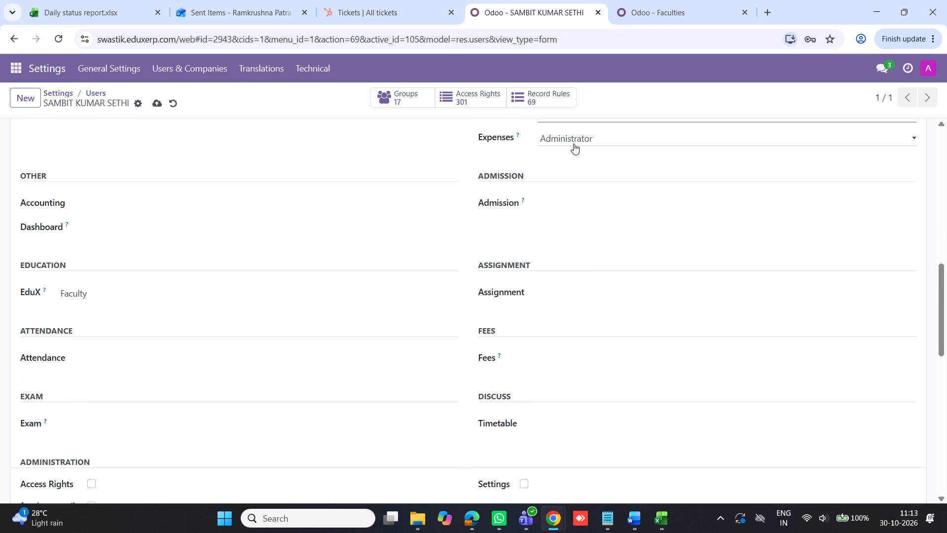
{"action": "left_click", "coordinate": [576, 137]}
{"action": "left_click", "coordinate": [573, 153]}
Set the sambit user's Assignment, Timetable, Attendance and Exam access to User.
{"action": "left_click", "coordinate": [545, 287]}
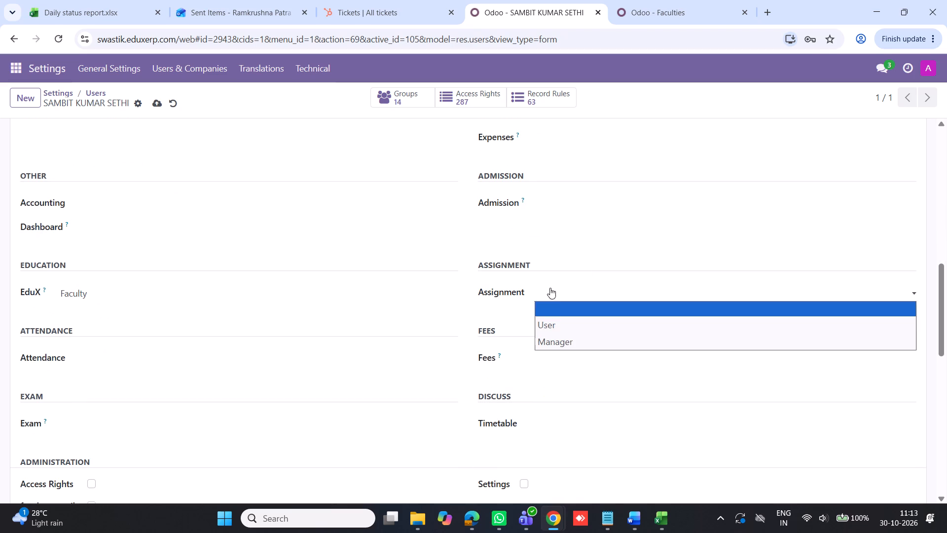
{"action": "left_click", "coordinate": [556, 325]}
{"action": "left_click", "coordinate": [544, 419]}
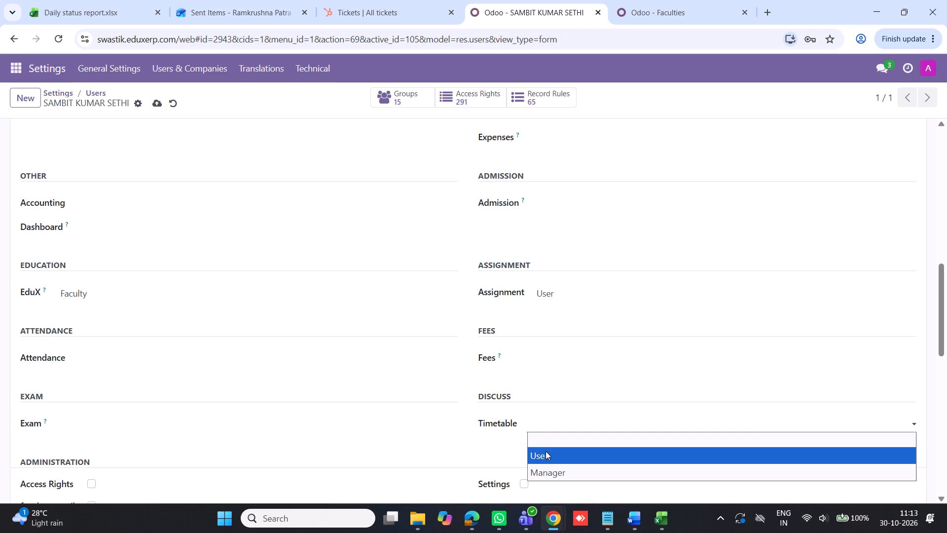
{"action": "left_click", "coordinate": [546, 451]}
{"action": "left_click", "coordinate": [96, 360]}
{"action": "left_click", "coordinate": [100, 386]}
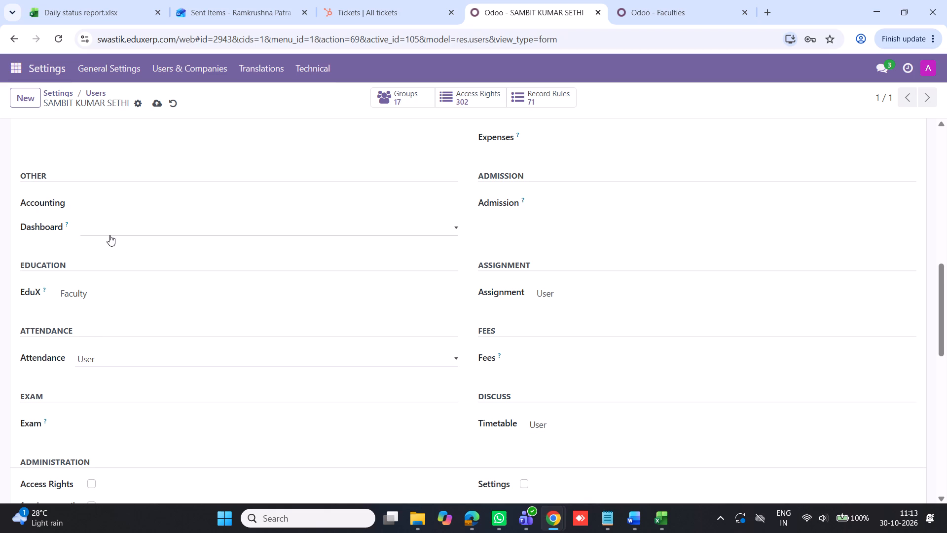
{"action": "left_click", "coordinate": [82, 425]}
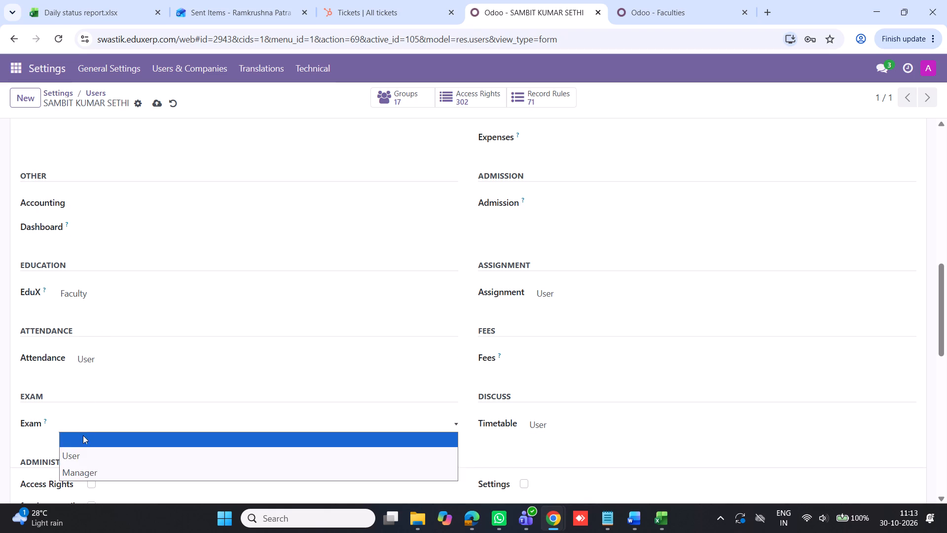
{"action": "left_click", "coordinate": [84, 456]}
Save the sambit user's access right changes and return to the users list.
{"action": "scroll", "coordinate": [501, 305], "scroll_direction": "down", "scroll_amount": 1}
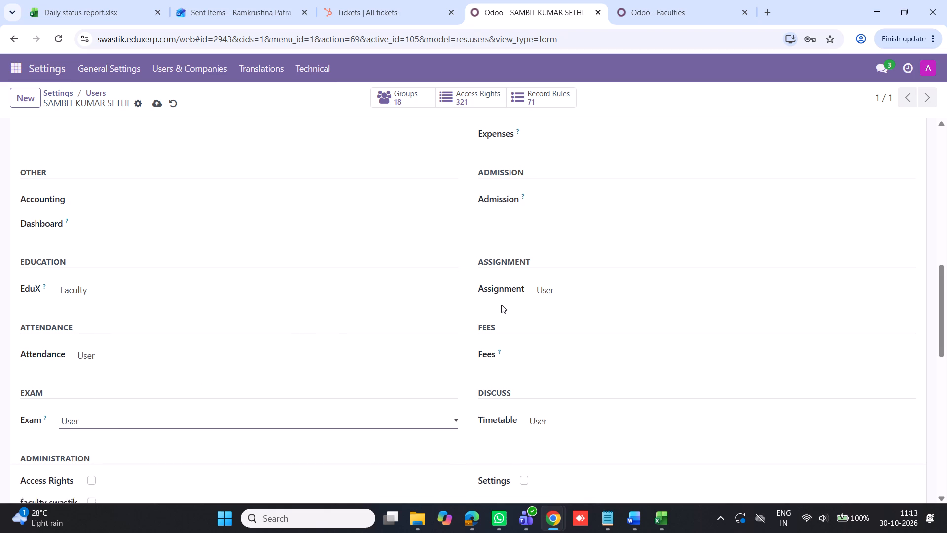
{"action": "scroll", "coordinate": [501, 305], "scroll_direction": "up", "scroll_amount": 13}
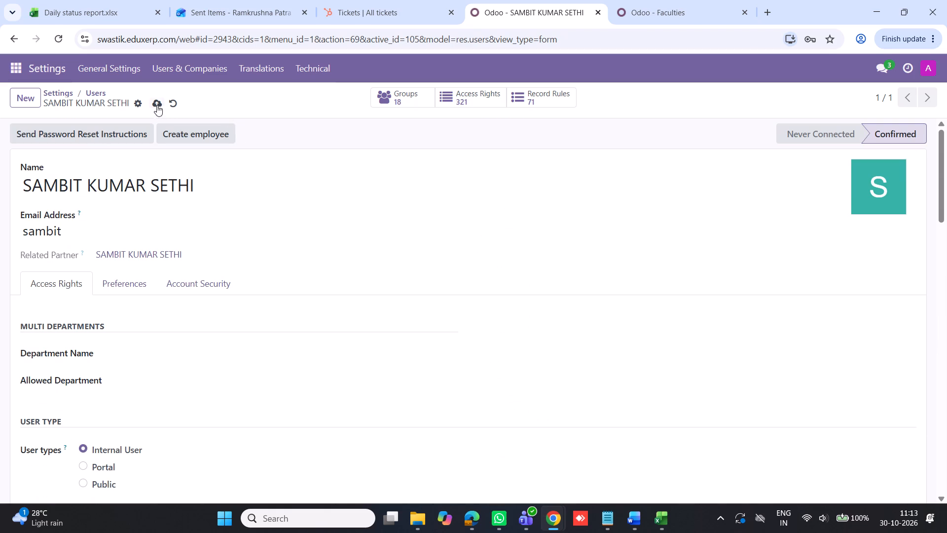
{"action": "left_click", "coordinate": [157, 105]}
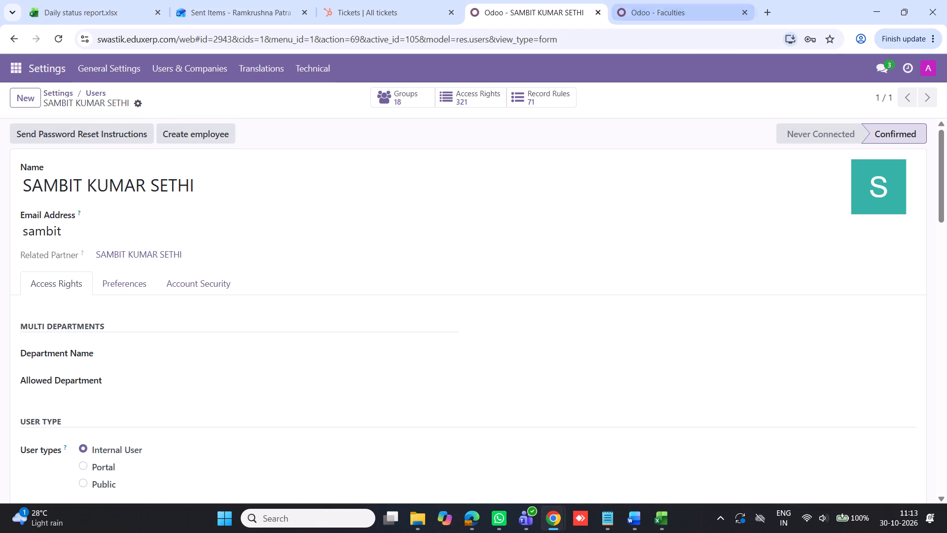
{"action": "left_click", "coordinate": [100, 93]}
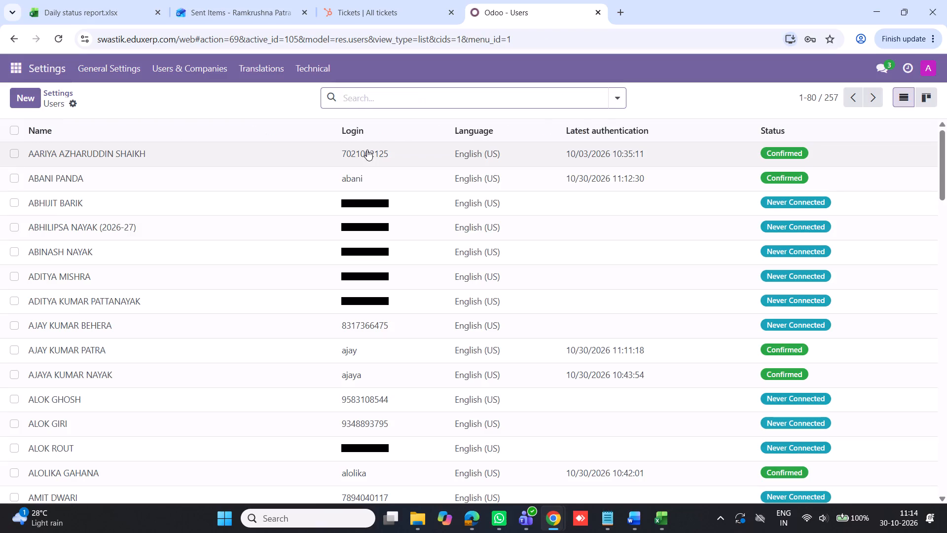
{"action": "key", "text": "a"}
{"action": "type", "text": "dmin"}
{"action": "key", "text": "Return"}
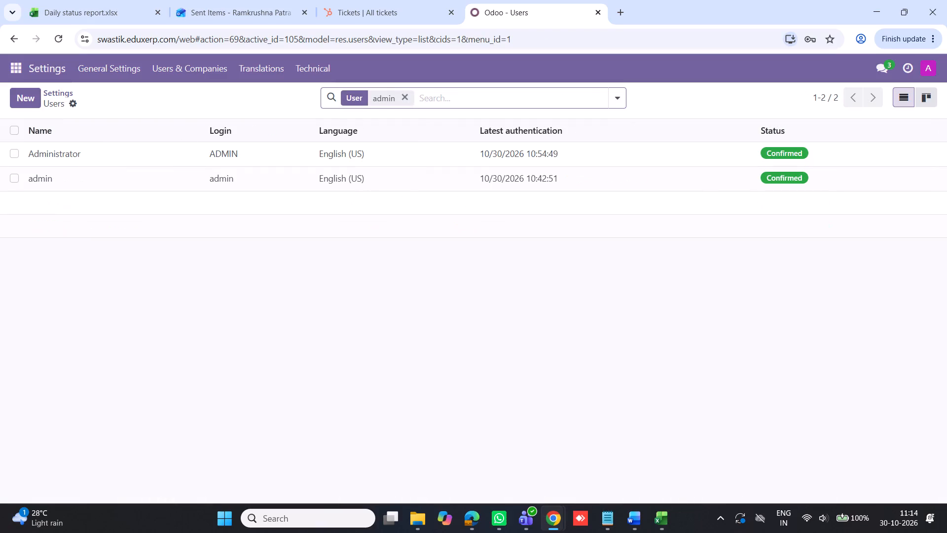
{"action": "left_click", "coordinate": [38, 175]}
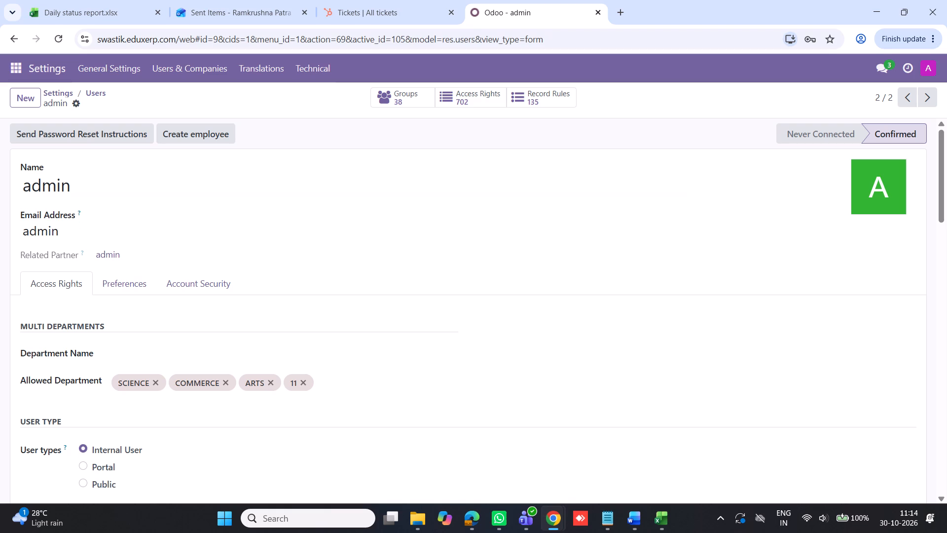
Go back to the filtered users list and open the Administrator user's record.
{"action": "left_click", "coordinate": [89, 93]}
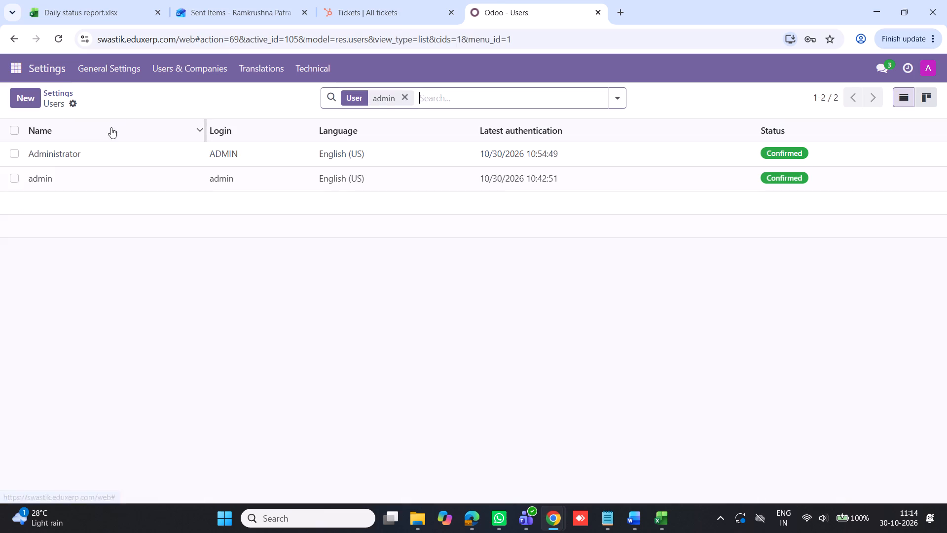
{"action": "left_click", "coordinate": [62, 157]}
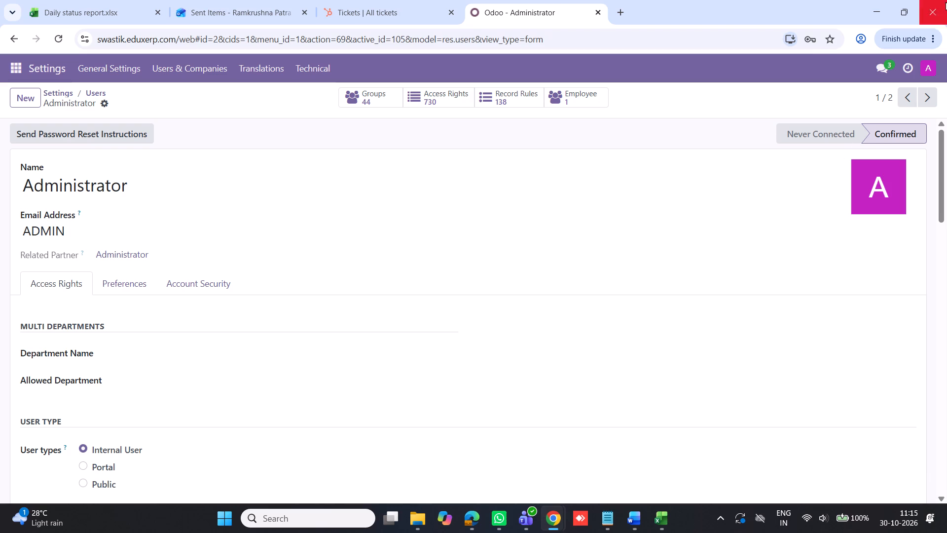
Open a new blank browser tab beside the Administrator user's record.
{"action": "left_click", "coordinate": [618, 11]}
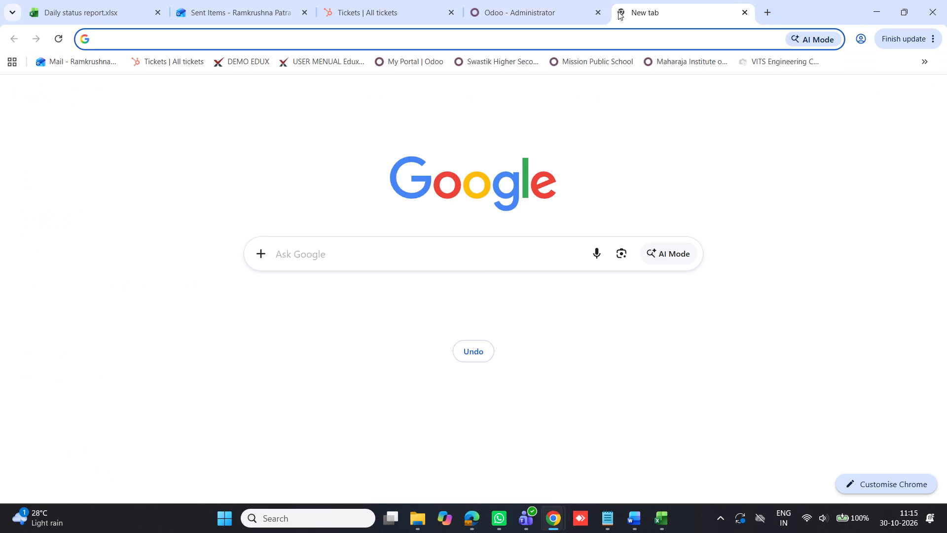